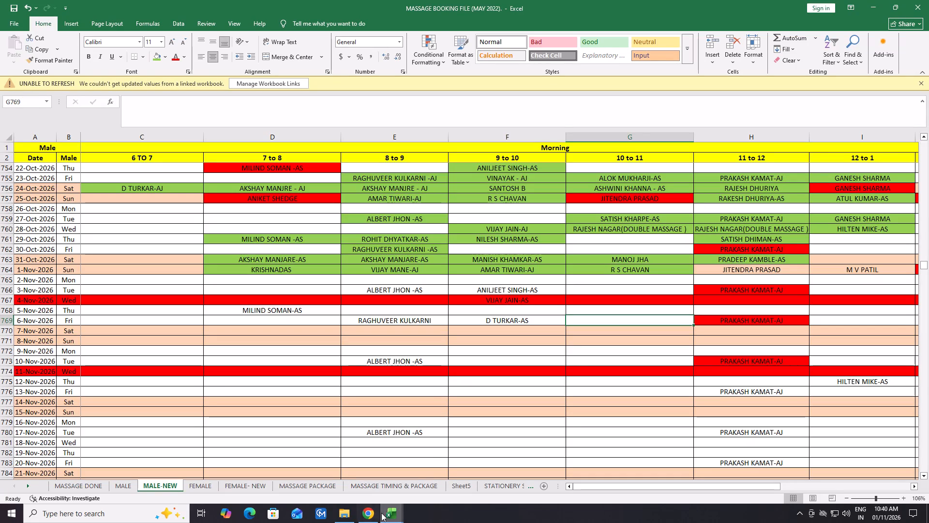
# In the PERSONAL COLLECTION NOV'2026 workbook, enter 750 for Soham on 01/11/2026 in the Daily Collection sheet.
pyautogui.click(124, 482)
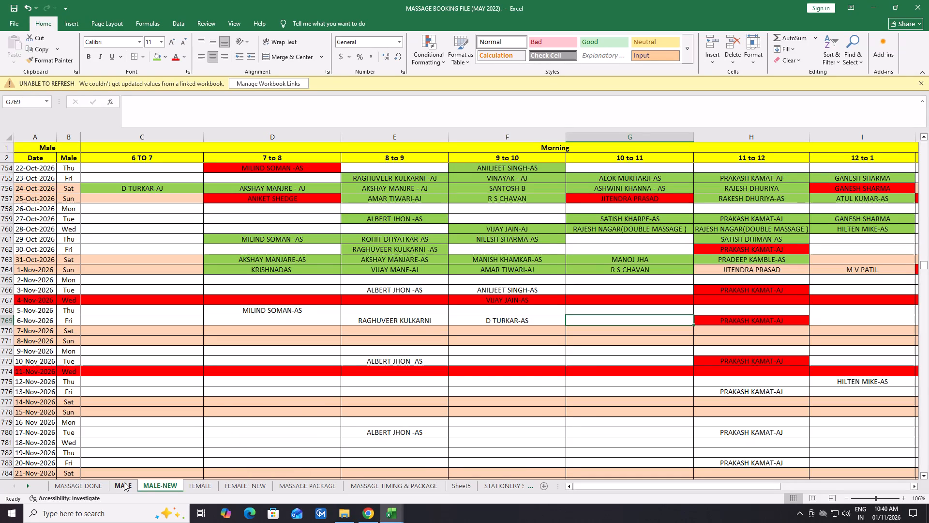
pyautogui.click(99, 482)
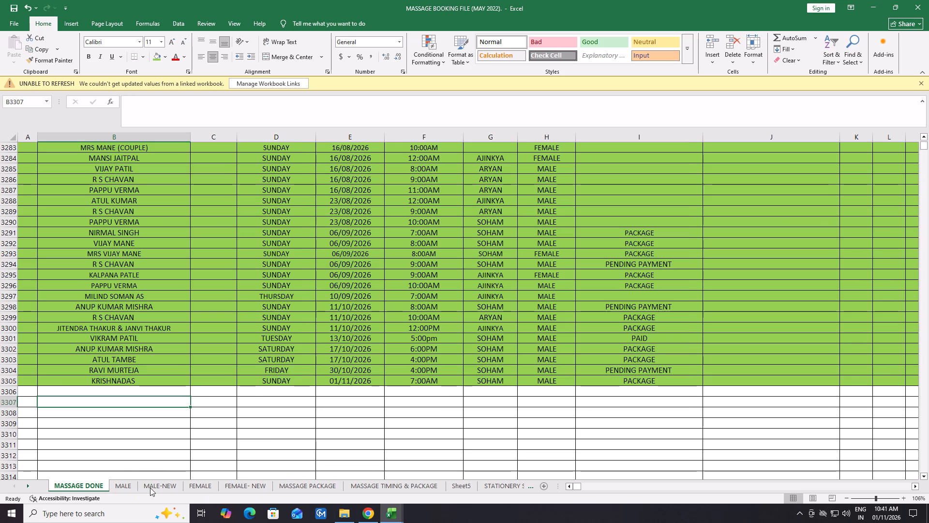
pyautogui.doubleClick(391, 514)
pyautogui.click(506, 472)
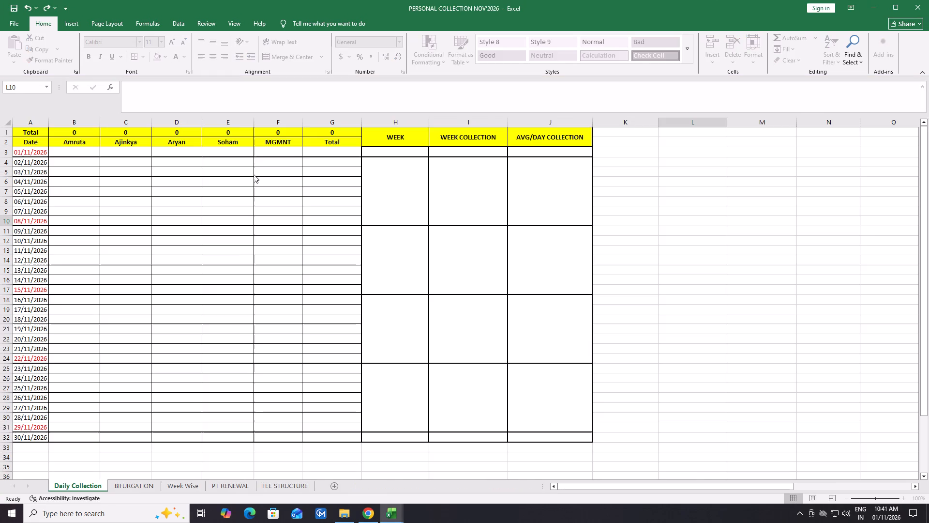
pyautogui.click(228, 155)
pyautogui.write('750')
pyautogui.press('Return')
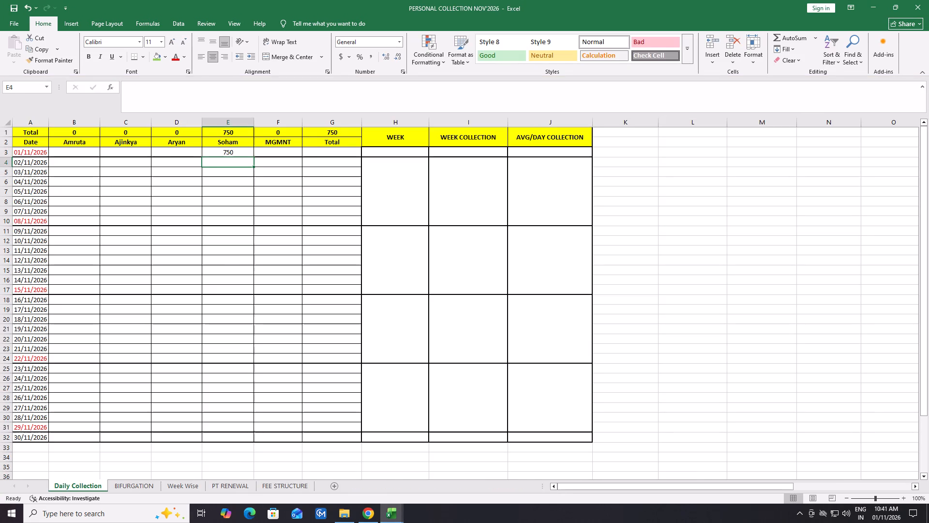
pyautogui.click(415, 153)
pyautogui.click(459, 156)
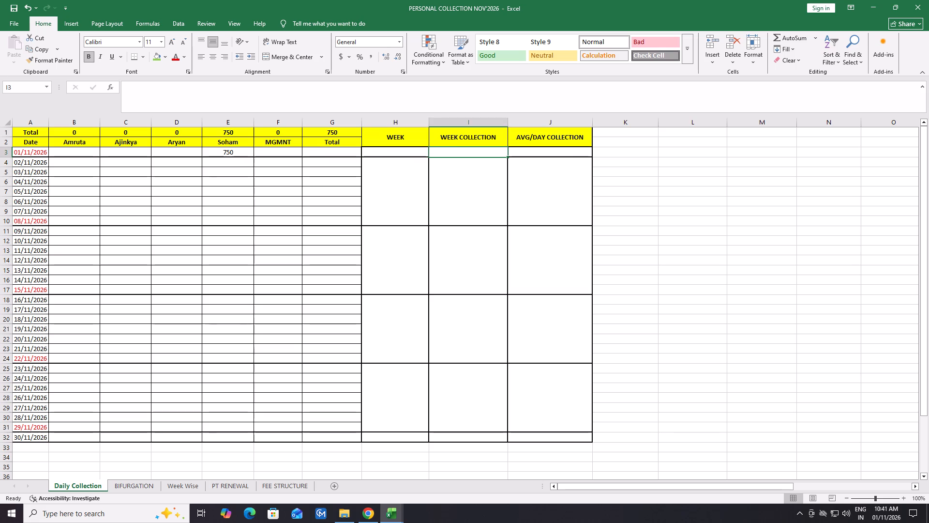
pyautogui.click(543, 150)
pyautogui.click(668, 167)
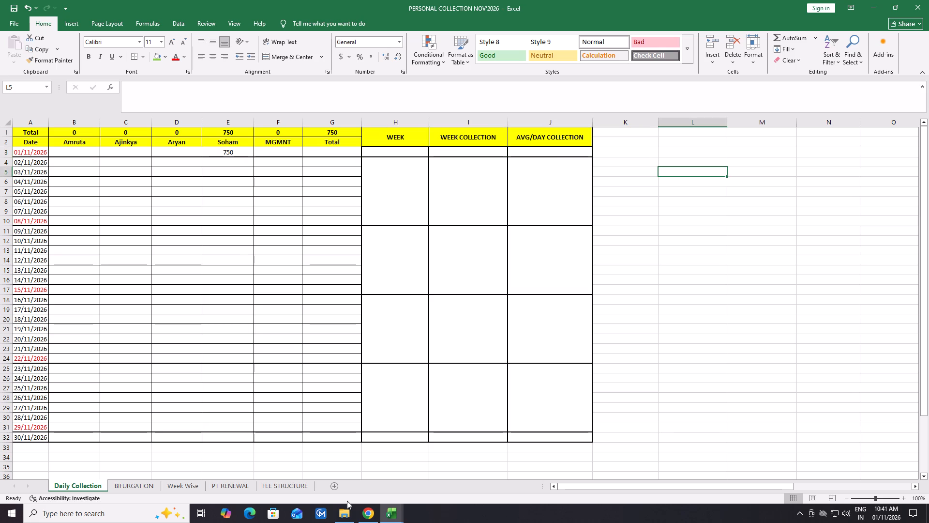
# Enter 750 as Soham's Massage amount in the BIFURGATION sheet.
pyautogui.click(157, 485)
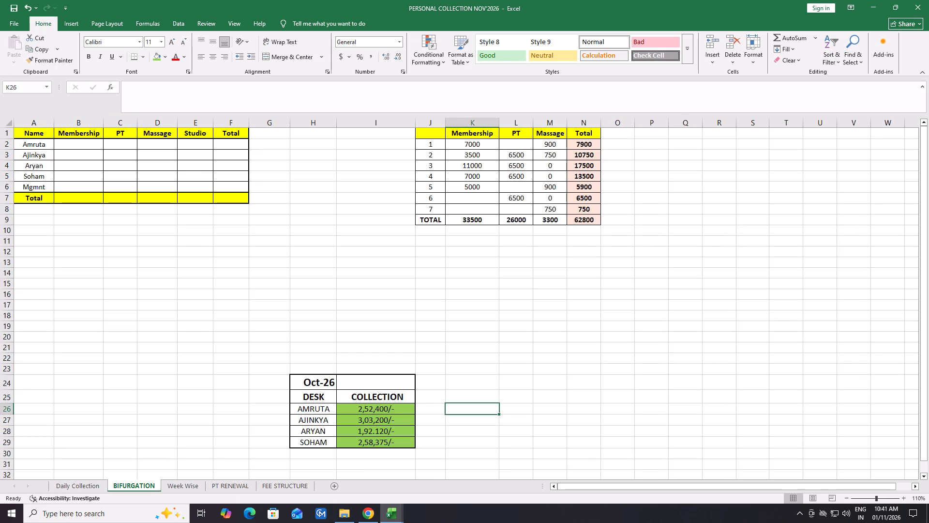
pyautogui.click(165, 176)
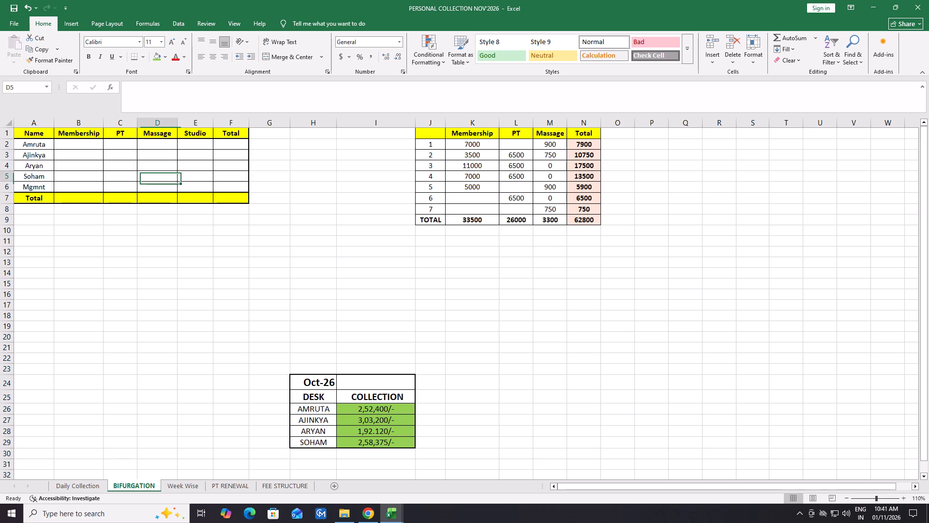
pyautogui.write('750')
pyautogui.press('Return')
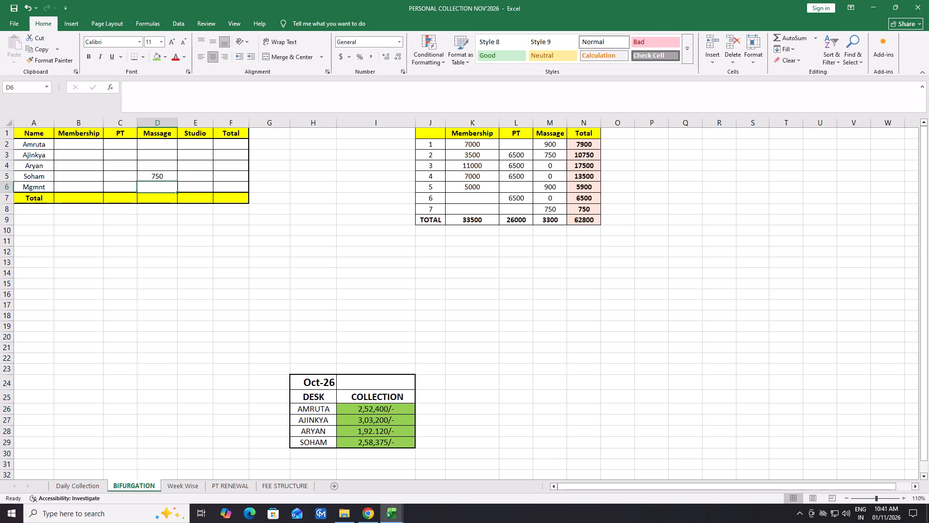
pyautogui.click(172, 226)
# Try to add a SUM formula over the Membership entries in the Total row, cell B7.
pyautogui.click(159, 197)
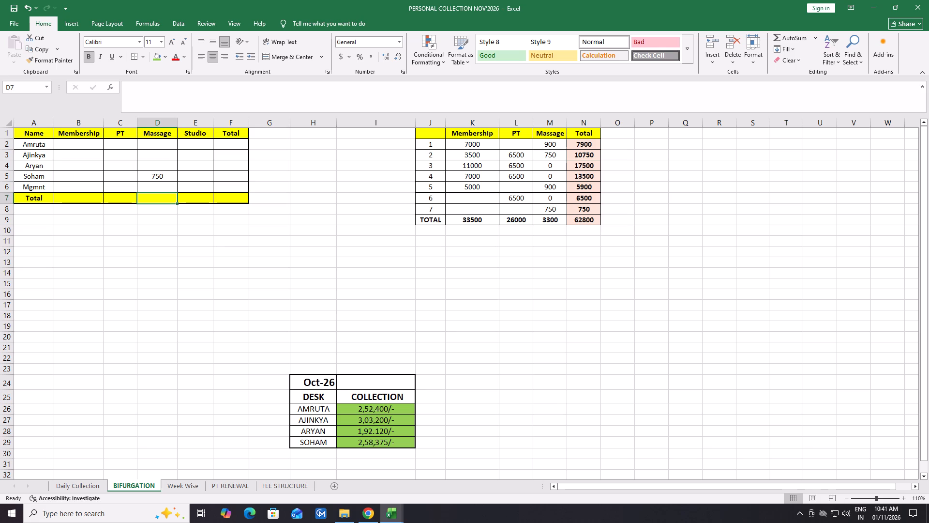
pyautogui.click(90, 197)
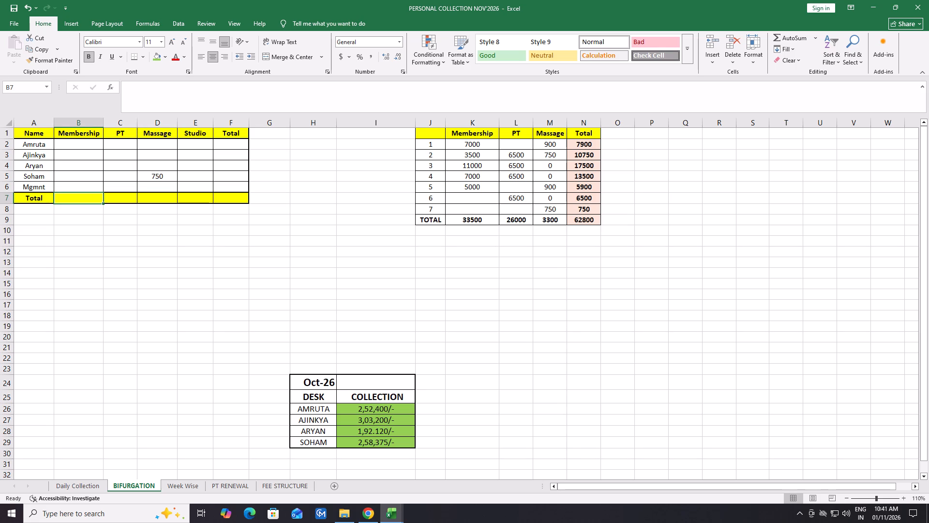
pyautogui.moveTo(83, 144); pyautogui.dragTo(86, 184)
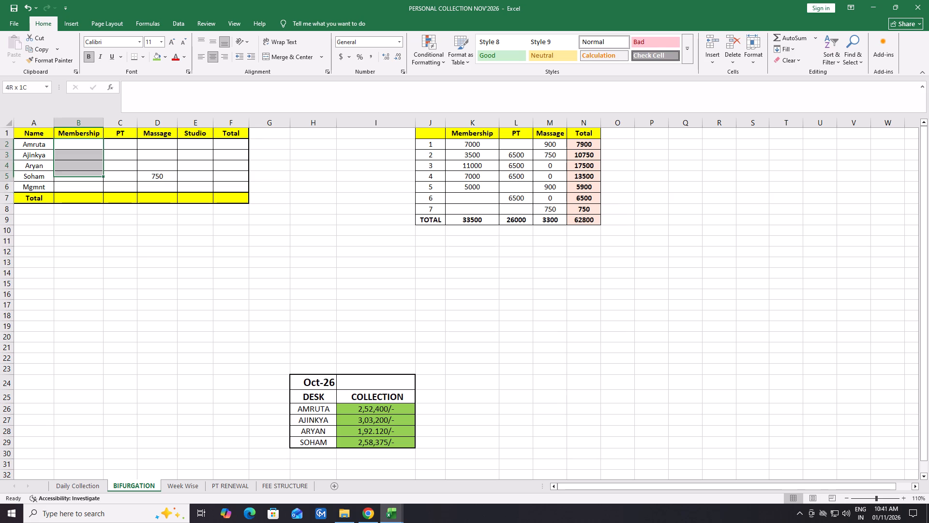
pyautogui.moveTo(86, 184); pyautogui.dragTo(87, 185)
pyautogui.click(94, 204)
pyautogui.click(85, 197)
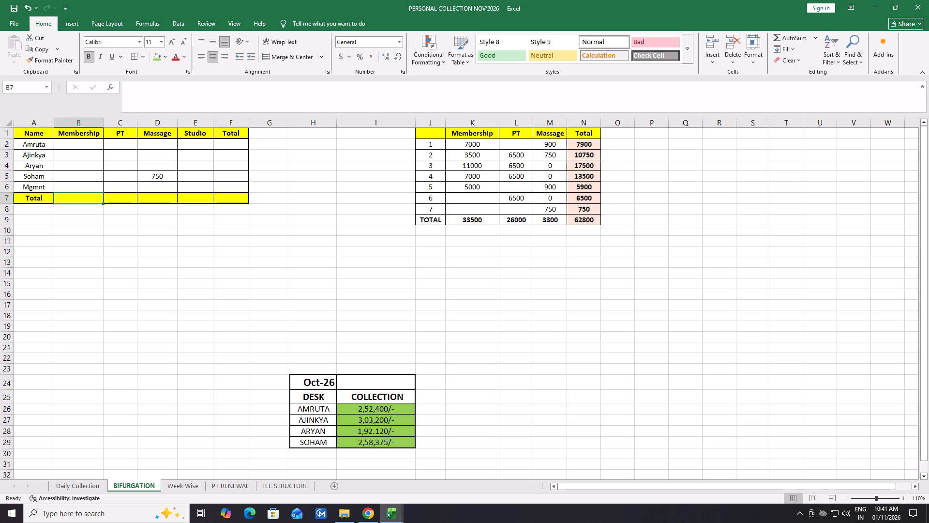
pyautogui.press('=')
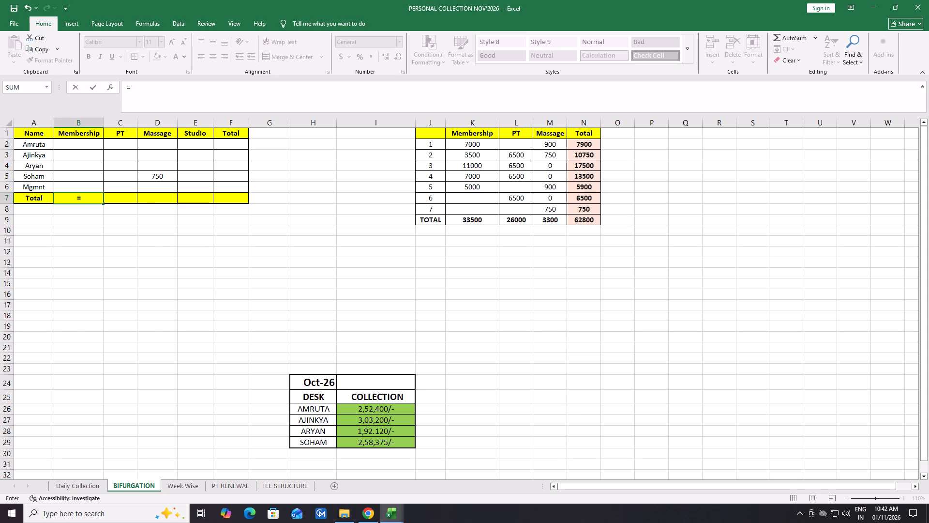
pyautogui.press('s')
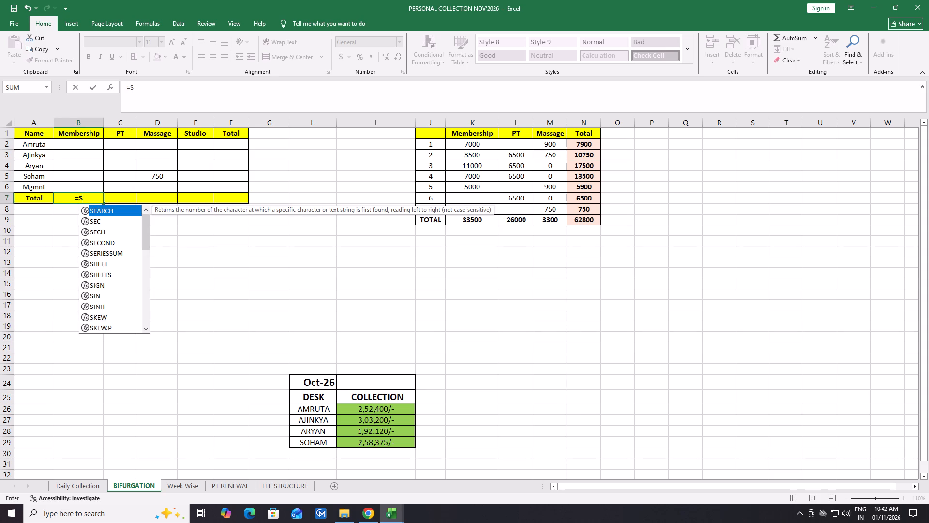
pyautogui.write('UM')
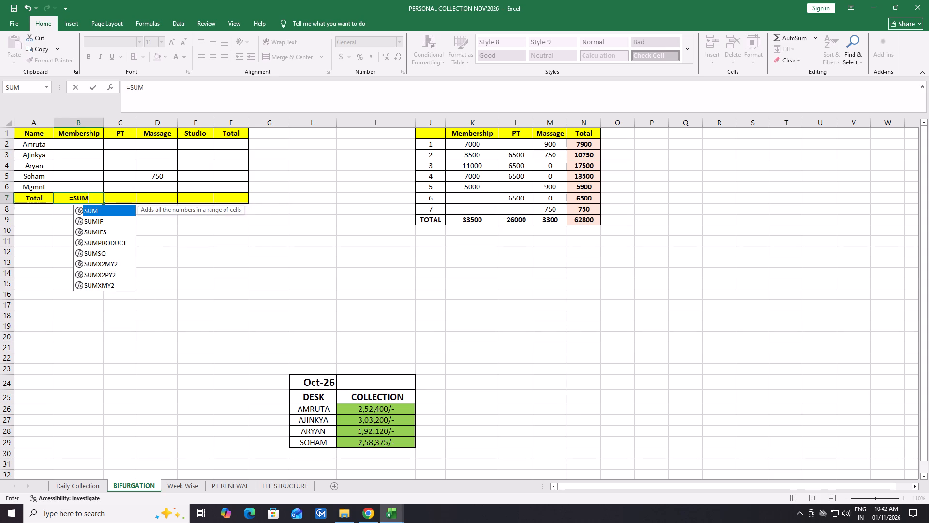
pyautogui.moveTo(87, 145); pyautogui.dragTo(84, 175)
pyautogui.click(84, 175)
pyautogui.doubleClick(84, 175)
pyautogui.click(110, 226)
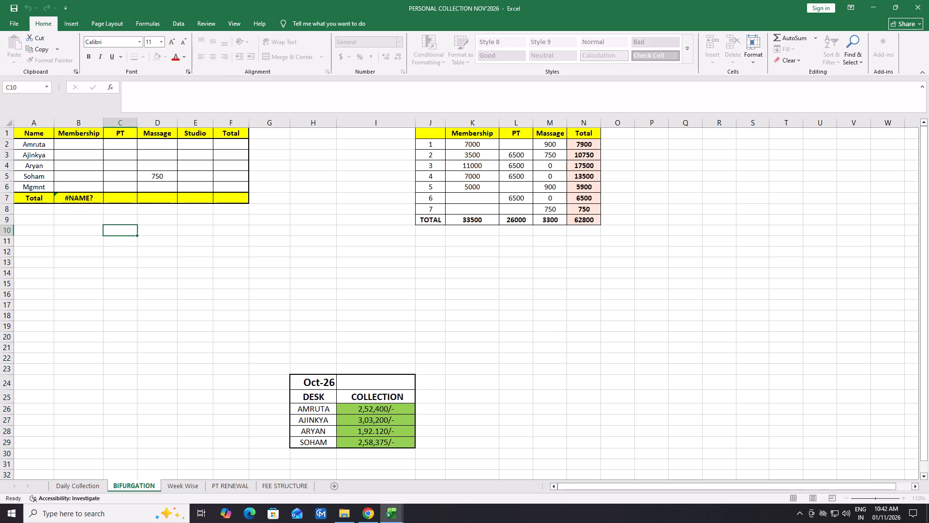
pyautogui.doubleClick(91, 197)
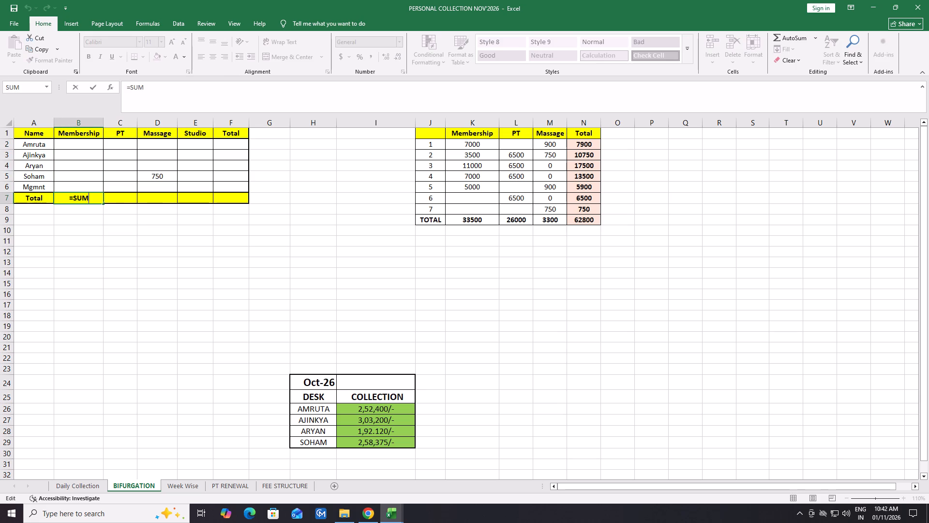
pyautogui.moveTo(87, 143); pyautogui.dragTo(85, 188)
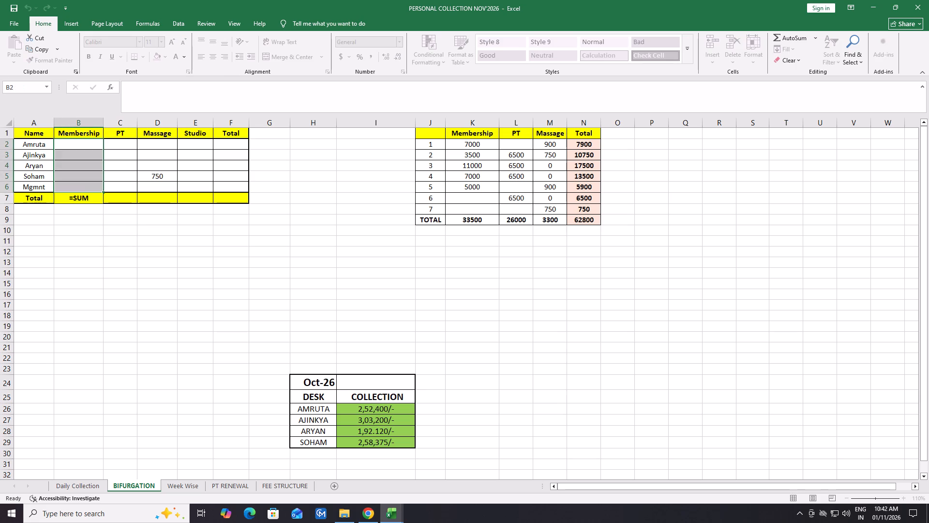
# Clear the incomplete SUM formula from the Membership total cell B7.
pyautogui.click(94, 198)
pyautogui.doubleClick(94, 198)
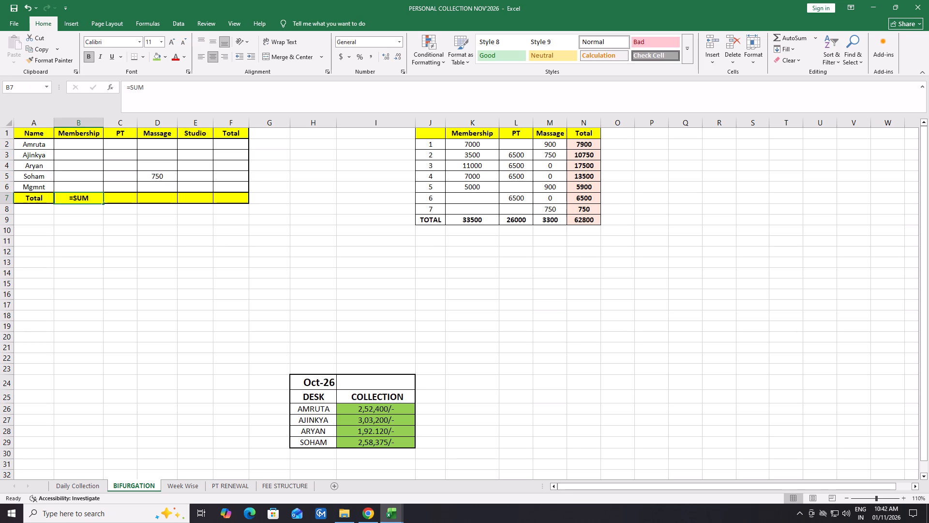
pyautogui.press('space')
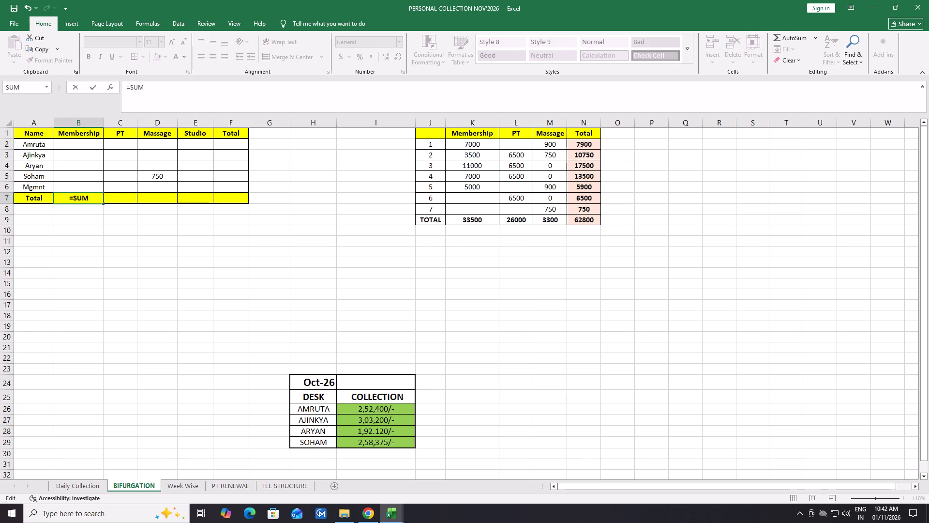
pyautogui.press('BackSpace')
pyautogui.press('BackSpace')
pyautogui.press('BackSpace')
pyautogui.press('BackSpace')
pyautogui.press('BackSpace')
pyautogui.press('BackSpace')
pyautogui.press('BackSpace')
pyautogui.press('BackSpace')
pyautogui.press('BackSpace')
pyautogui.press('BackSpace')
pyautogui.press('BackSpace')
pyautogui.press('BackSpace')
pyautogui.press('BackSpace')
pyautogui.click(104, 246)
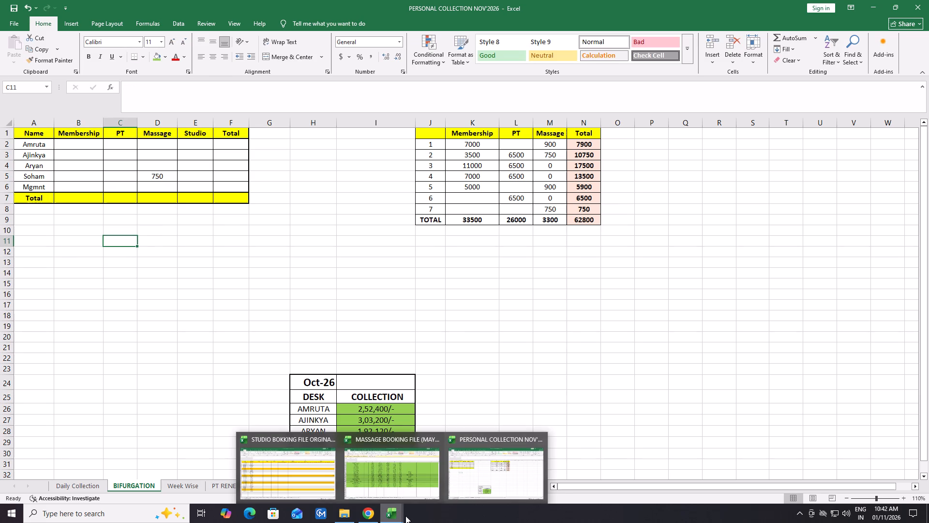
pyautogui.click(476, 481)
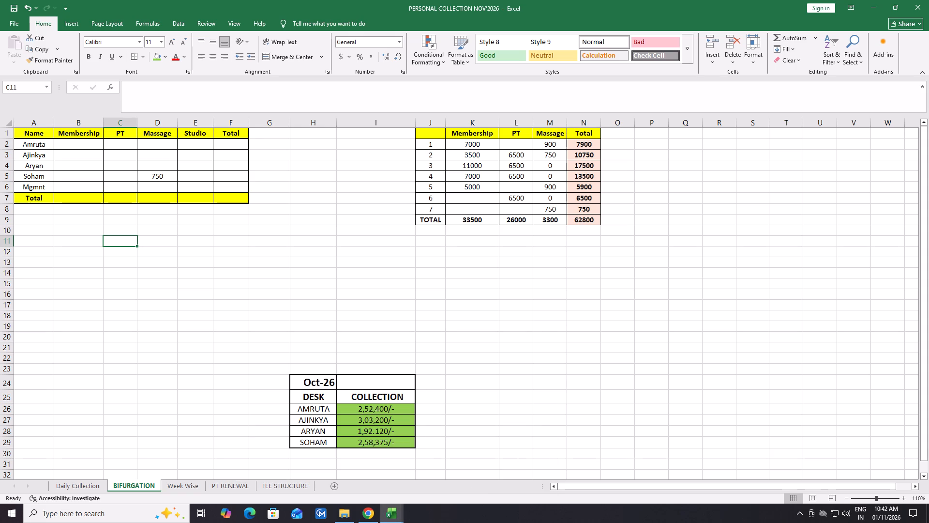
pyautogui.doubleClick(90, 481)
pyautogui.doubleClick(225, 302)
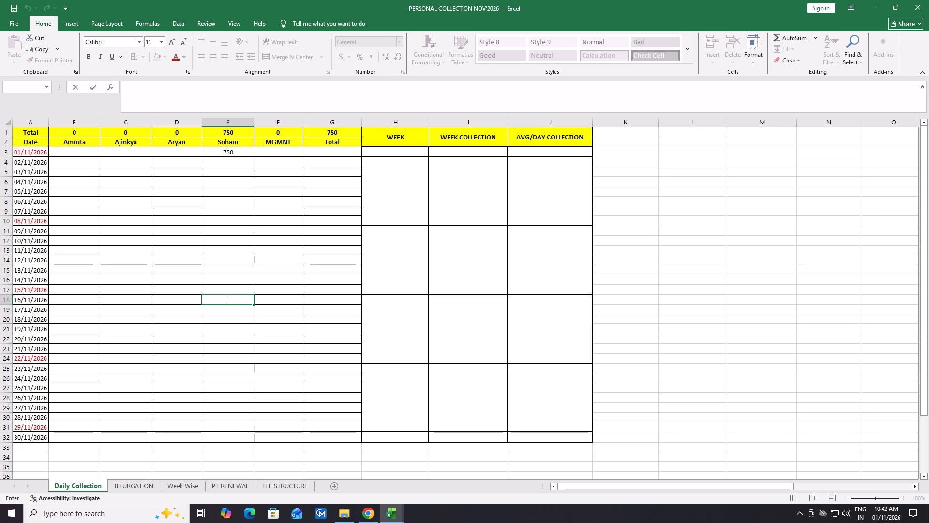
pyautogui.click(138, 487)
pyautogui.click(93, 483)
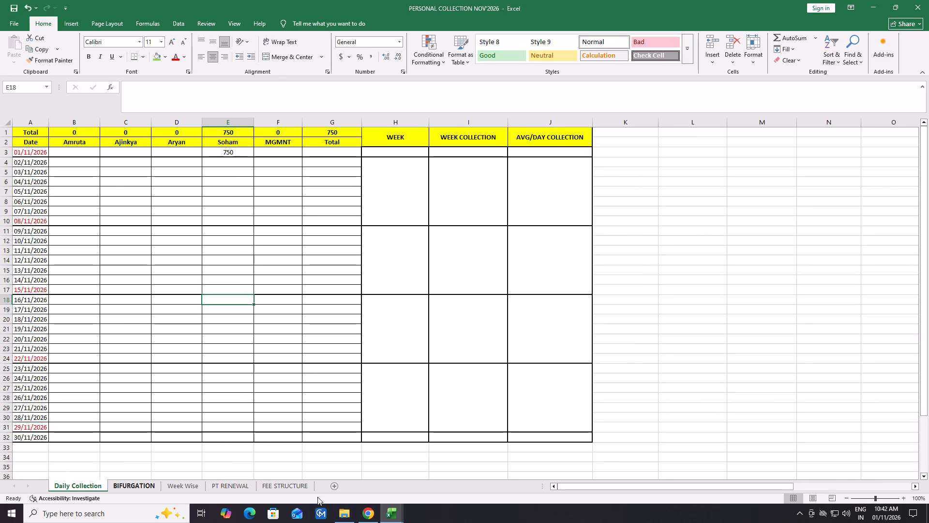
# Open the PERSONAL COLLECTION OCT'2026 workbook and copy the formula =SUM(B2:B6) from the Membership total on its BIFURGATION sheet.
pyautogui.click(340, 517)
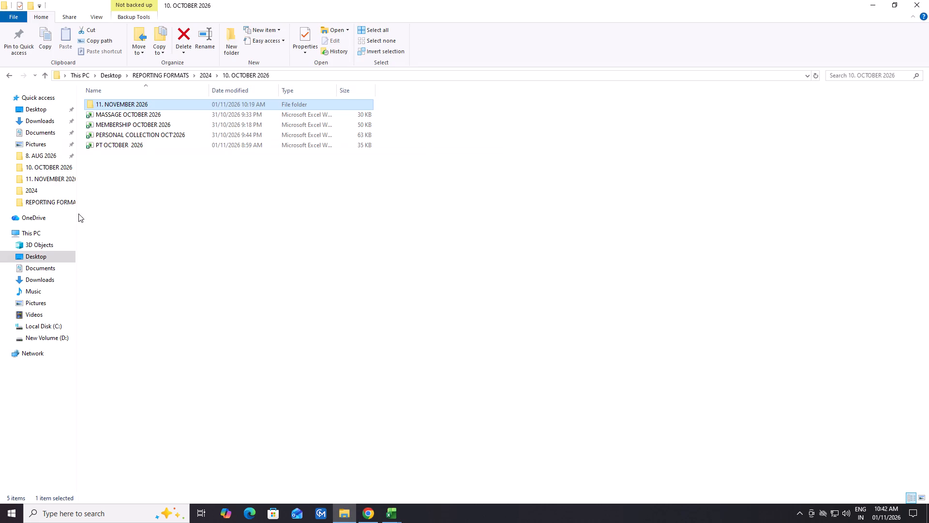
pyautogui.doubleClick(148, 138)
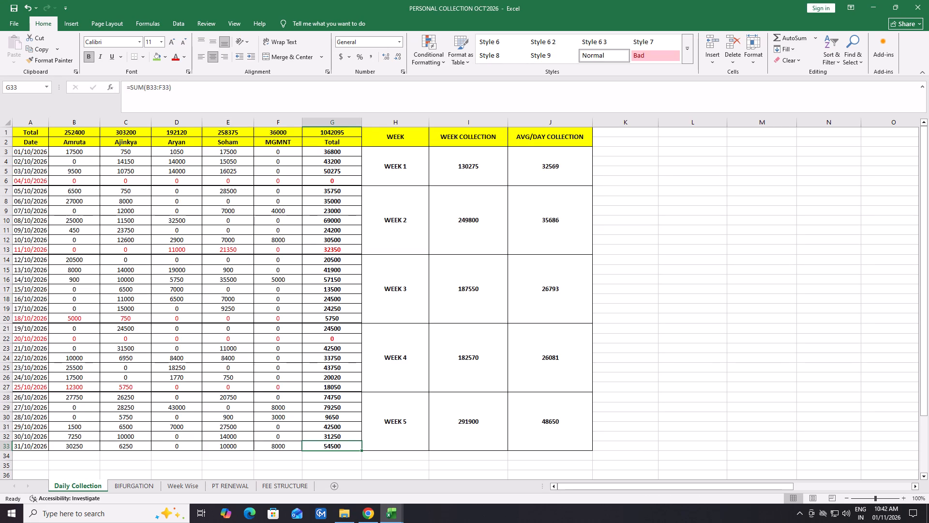
pyautogui.click(127, 489)
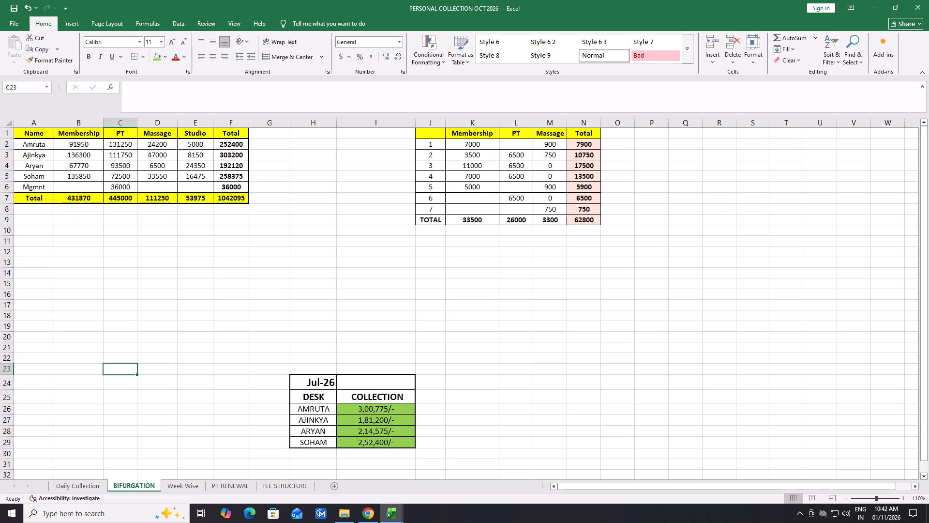
pyautogui.click(84, 199)
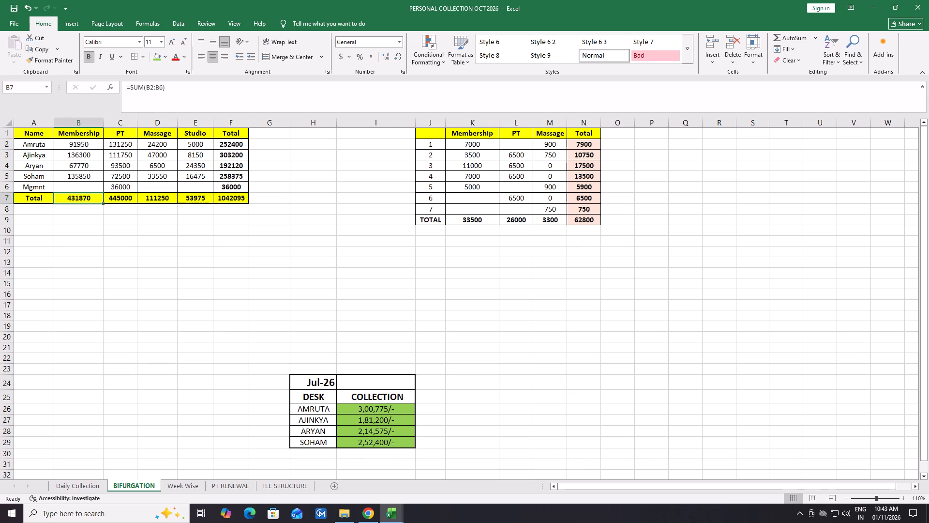
pyautogui.moveTo(124, 85); pyautogui.dragTo(141, 92)
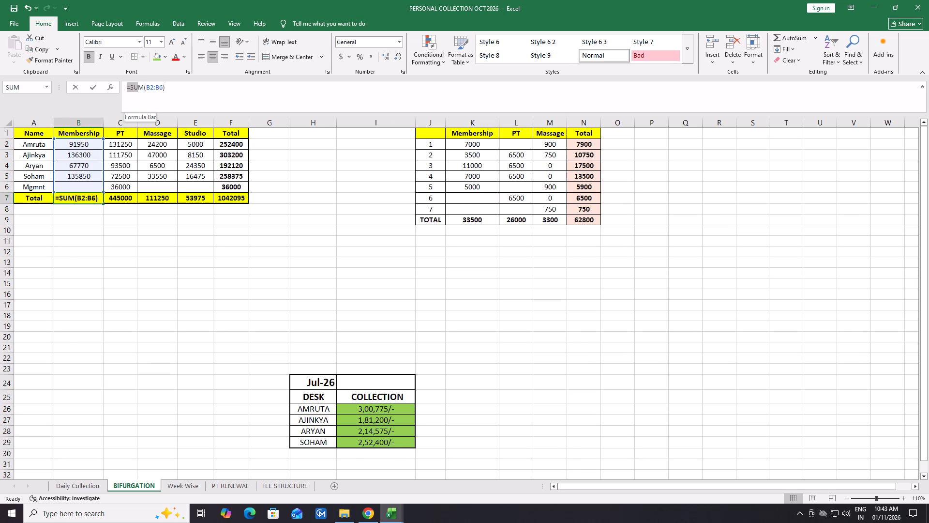
pyautogui.moveTo(141, 92); pyautogui.dragTo(175, 93)
pyautogui.hotkey('ctrl', 'c')
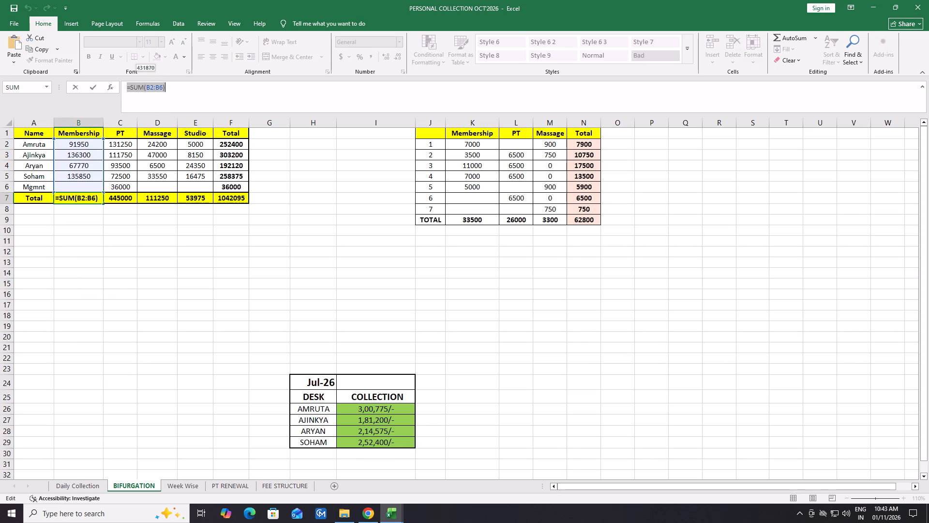
pyautogui.press('Return')
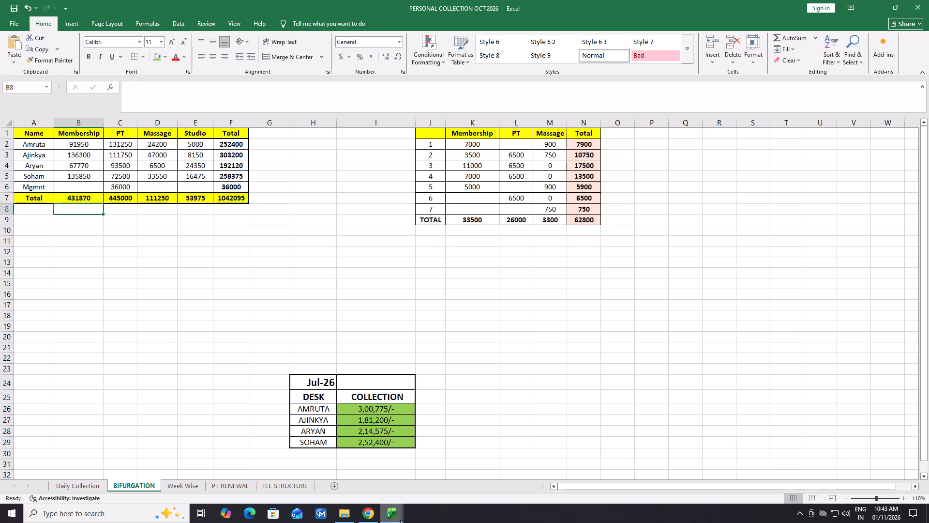
# Switch to the PERSONAL COLLECTION NOV'2026 workbook and paste =SUM(B2:B6) into the Membership total cell B7 on the BIFURGATION sheet.
pyautogui.doubleClick(399, 509)
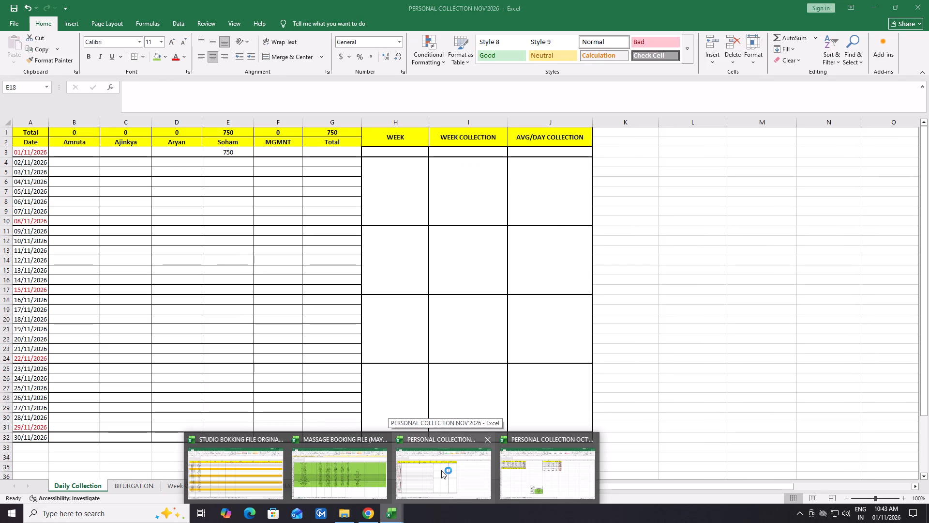
pyautogui.click(441, 470)
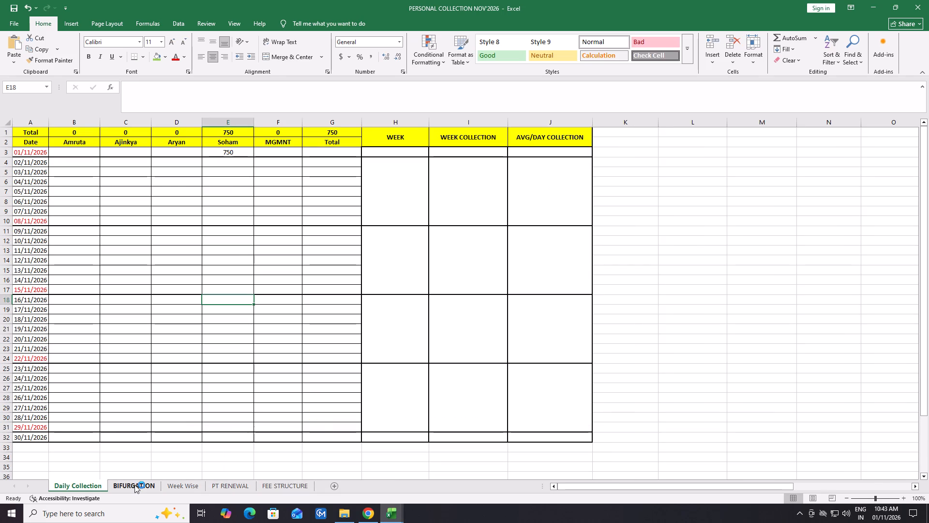
pyautogui.click(135, 485)
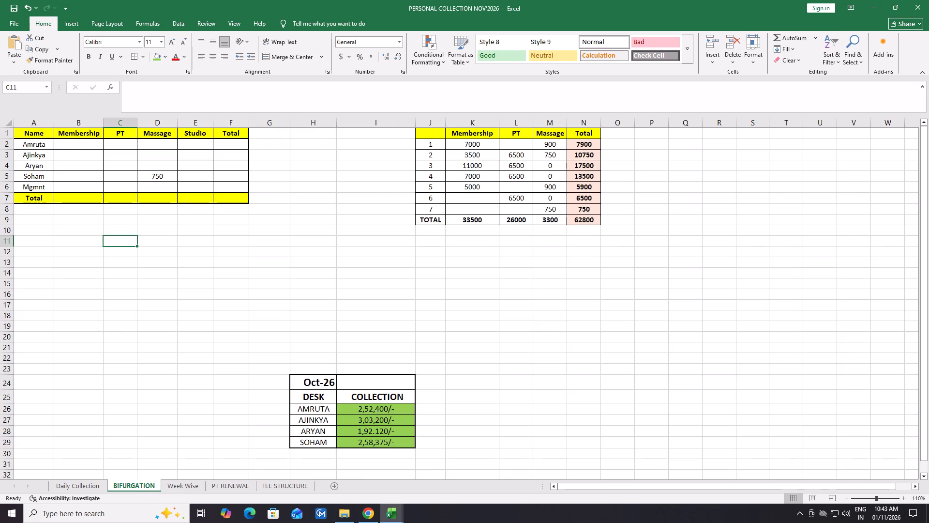
pyautogui.click(85, 199)
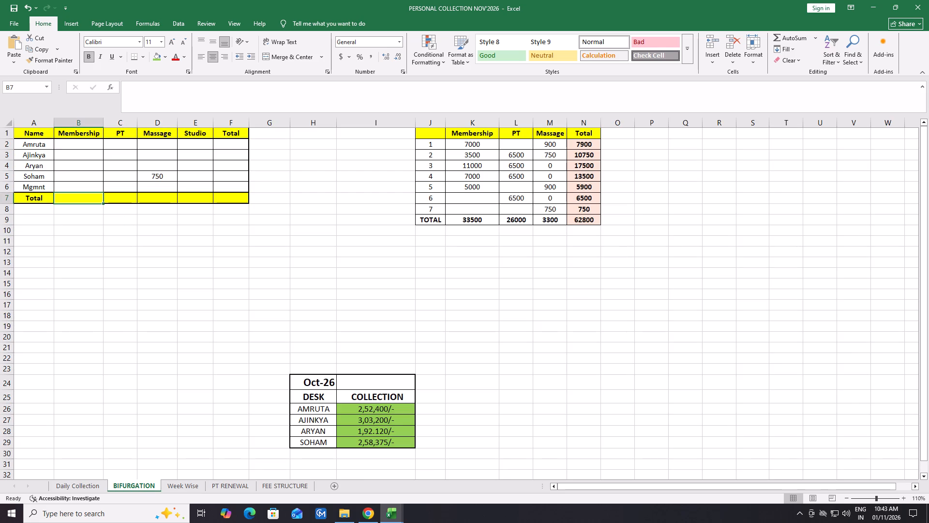
pyautogui.hotkey('ctrl', 'v')
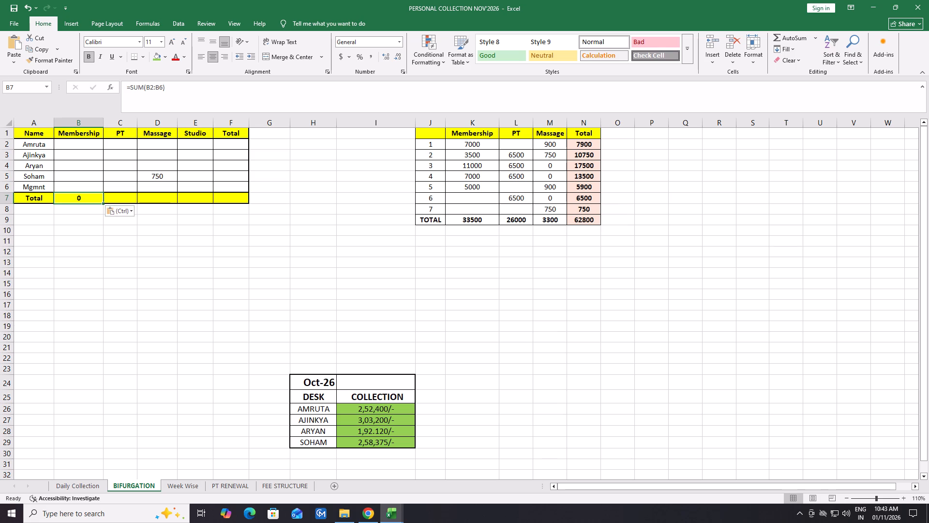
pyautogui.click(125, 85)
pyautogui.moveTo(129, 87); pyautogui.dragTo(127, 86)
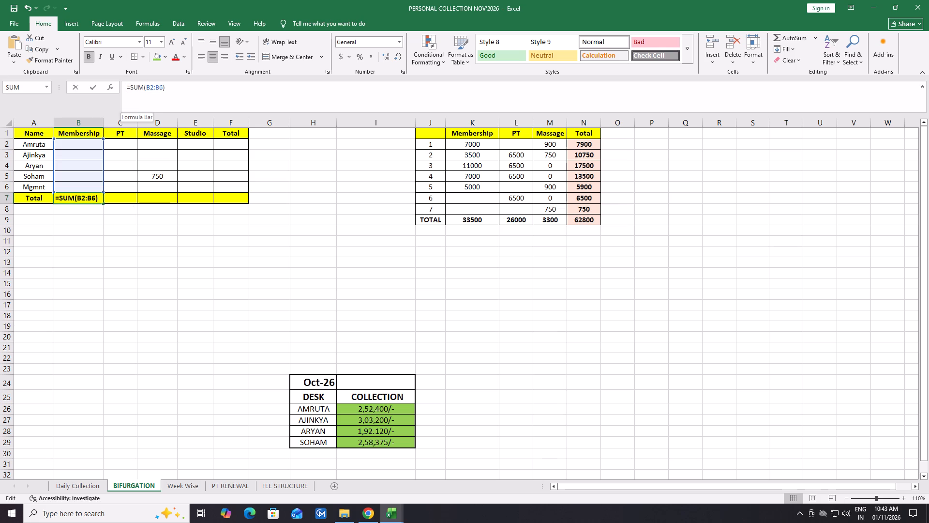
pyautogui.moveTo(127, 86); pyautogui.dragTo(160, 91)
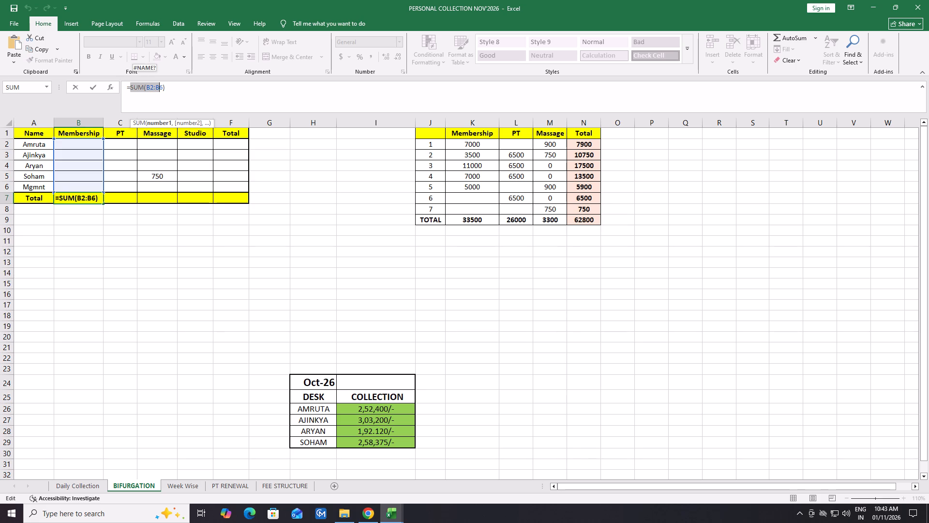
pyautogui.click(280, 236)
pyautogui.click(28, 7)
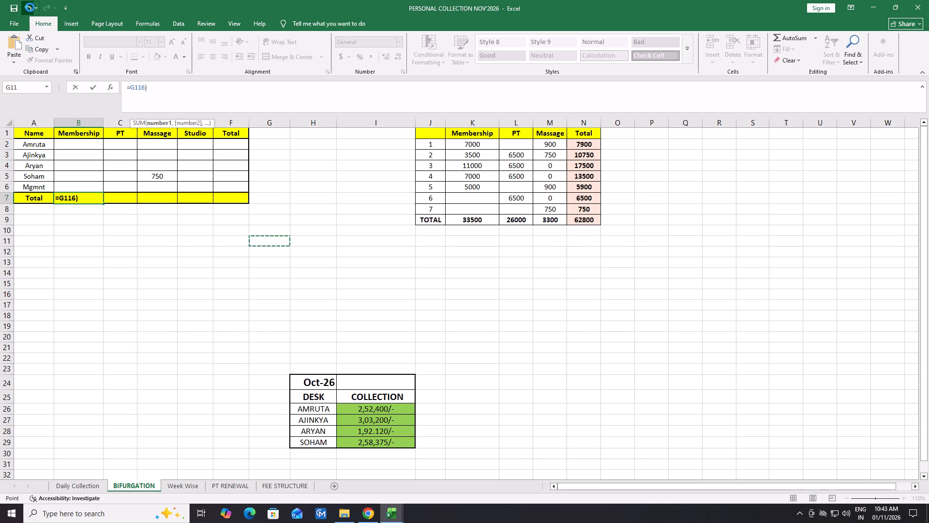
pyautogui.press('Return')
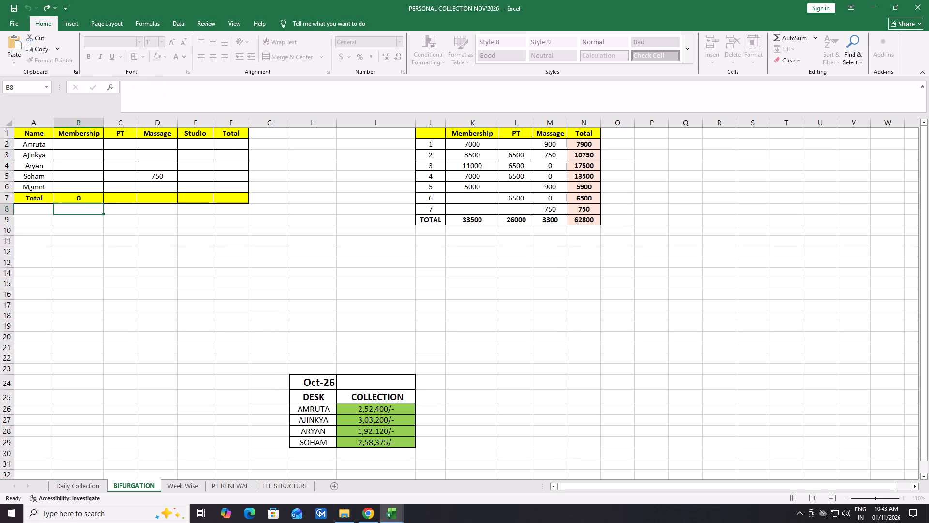
# Copy the formula text =SUM(B2:B6) from the Membership total B7 and paste it into the PT total cell C7.
pyautogui.click(124, 199)
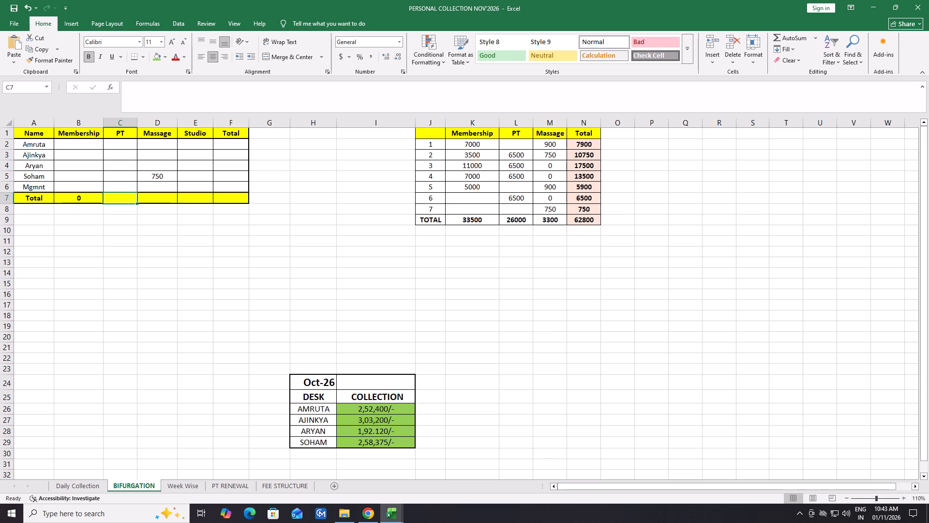
pyautogui.doubleClick(95, 195)
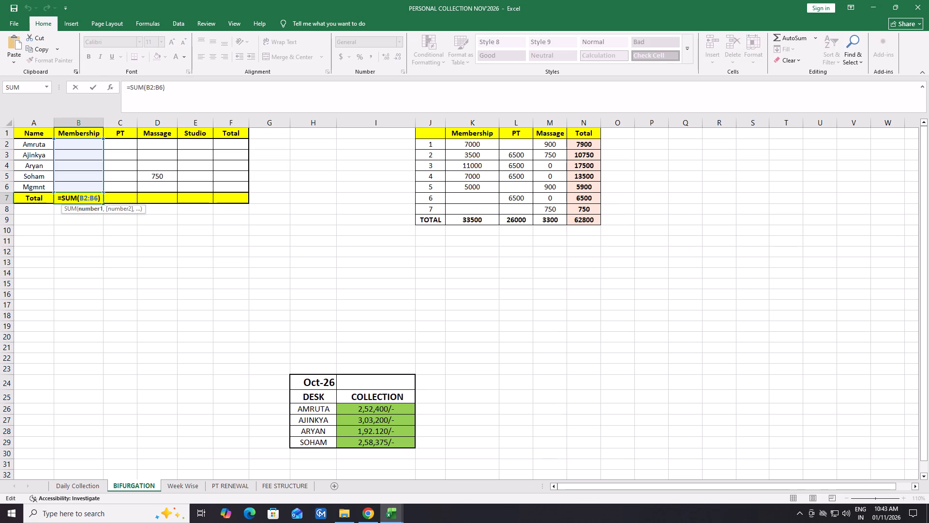
pyautogui.moveTo(127, 88); pyautogui.dragTo(172, 90)
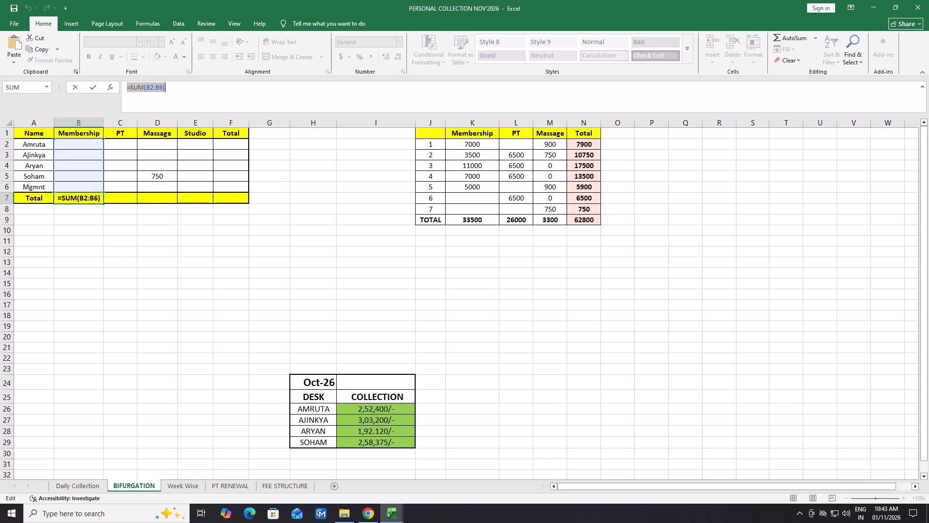
pyautogui.hotkey('ctrl', 'c')
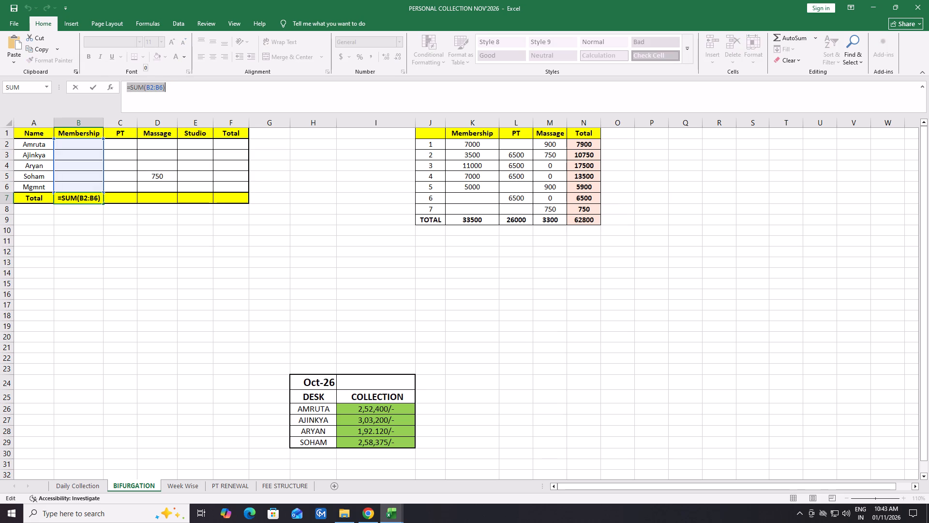
pyautogui.press('Return')
pyautogui.click(121, 195)
pyautogui.hotkey('ctrl', 'v')
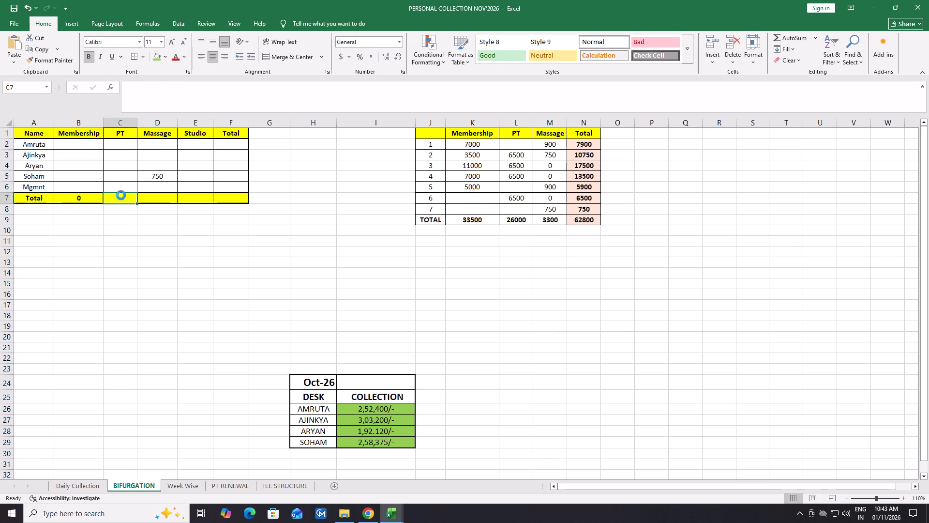
# Paste the same =SUM(B2:B6) formula into the Total row's Massage, Studio and Total cells, D7, E7 and F7.
pyautogui.click(163, 198)
pyautogui.hotkey('ctrl', 'v')
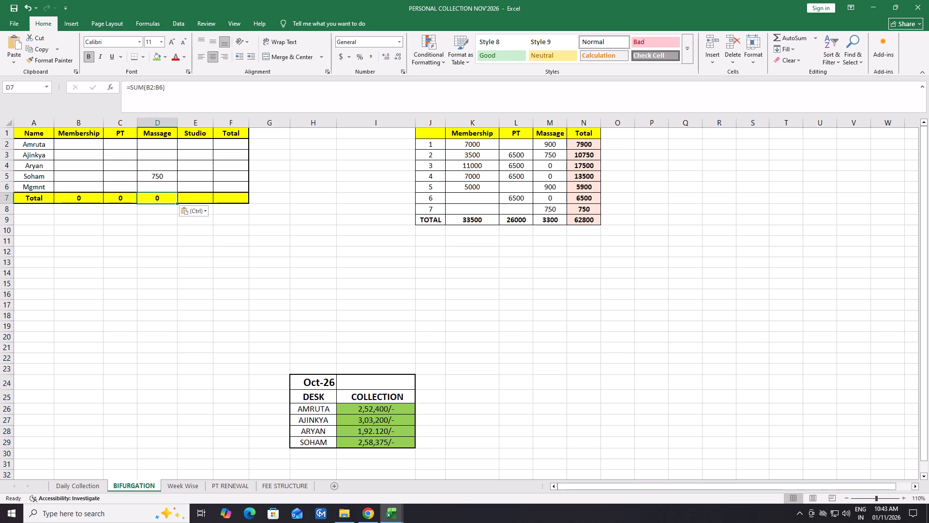
pyautogui.hotkey('ctrl', 'v')
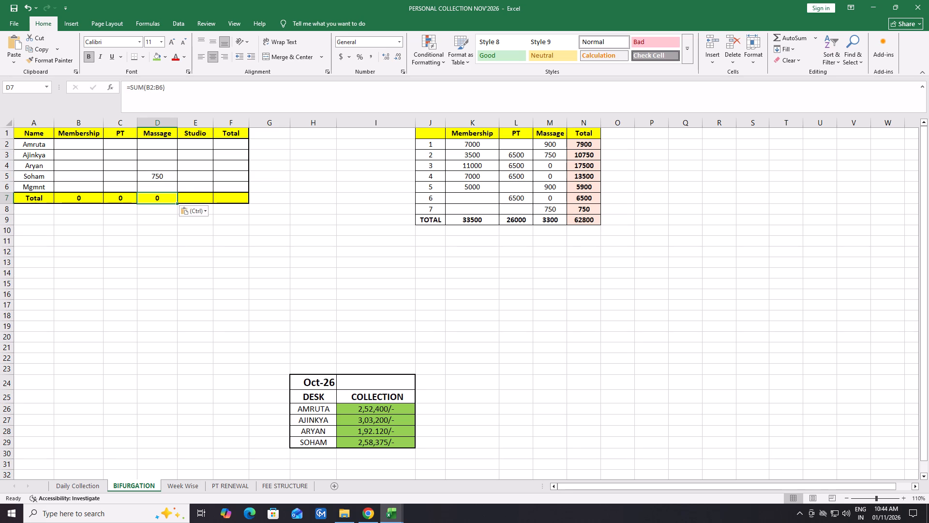
pyautogui.click(236, 198)
pyautogui.click(204, 197)
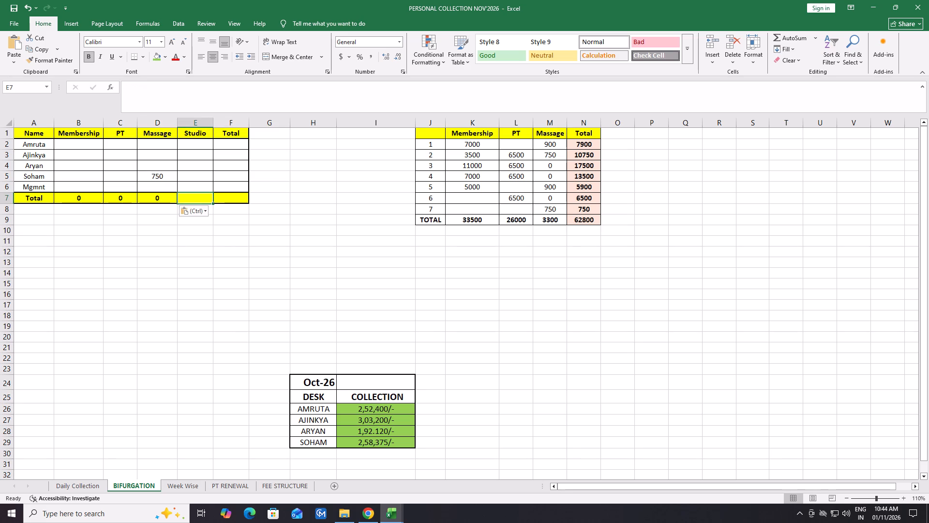
pyautogui.hotkey('ctrl', 'v')
pyautogui.click(254, 218)
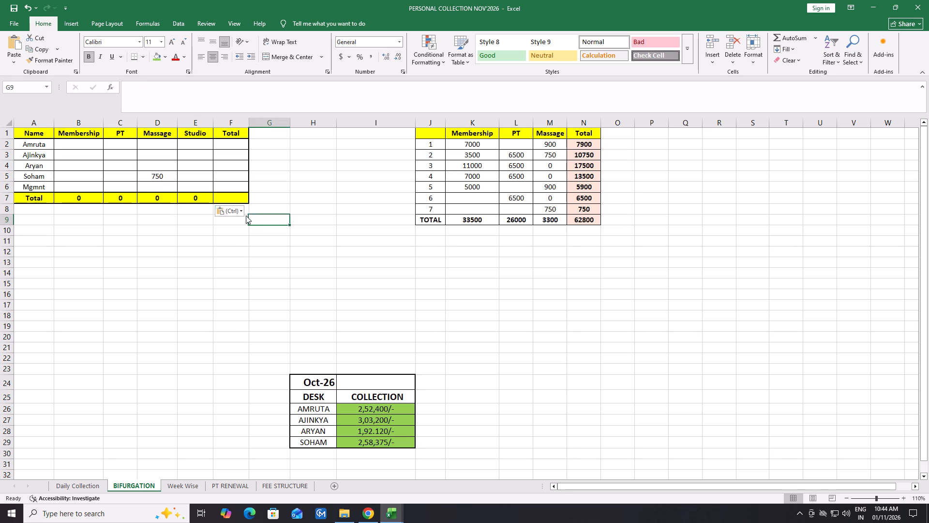
pyautogui.click(240, 195)
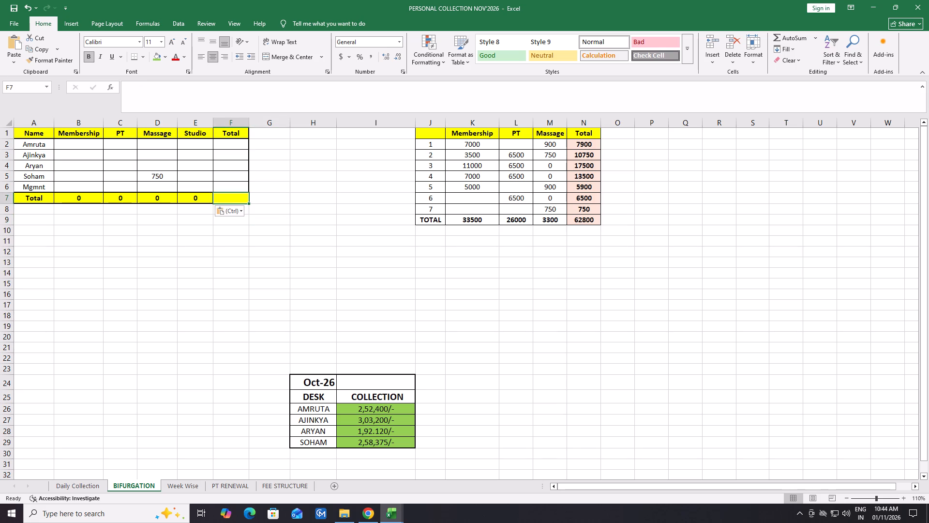
pyautogui.hotkey('ctrl', 'v')
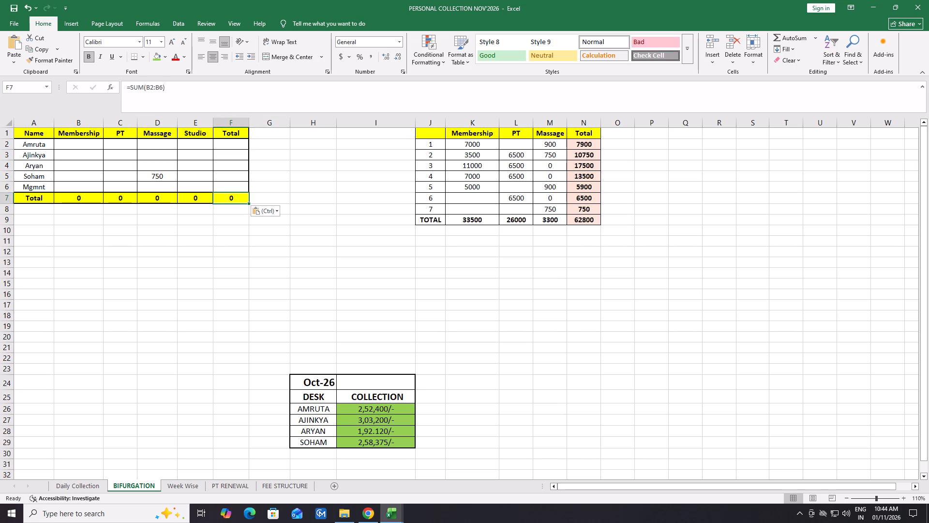
# Change the formula in the grand total cell F7 to =SUM(F2:F6).
pyautogui.click(152, 85)
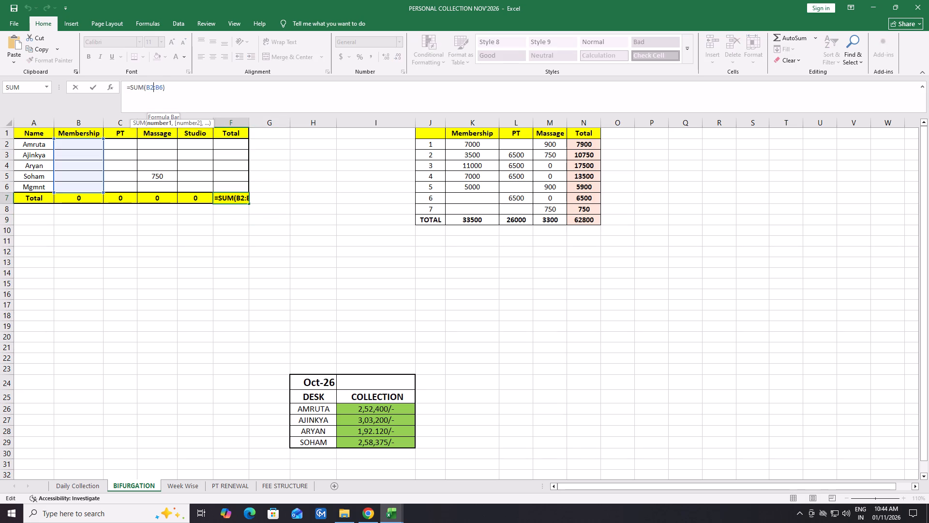
pyautogui.press('BackSpace')
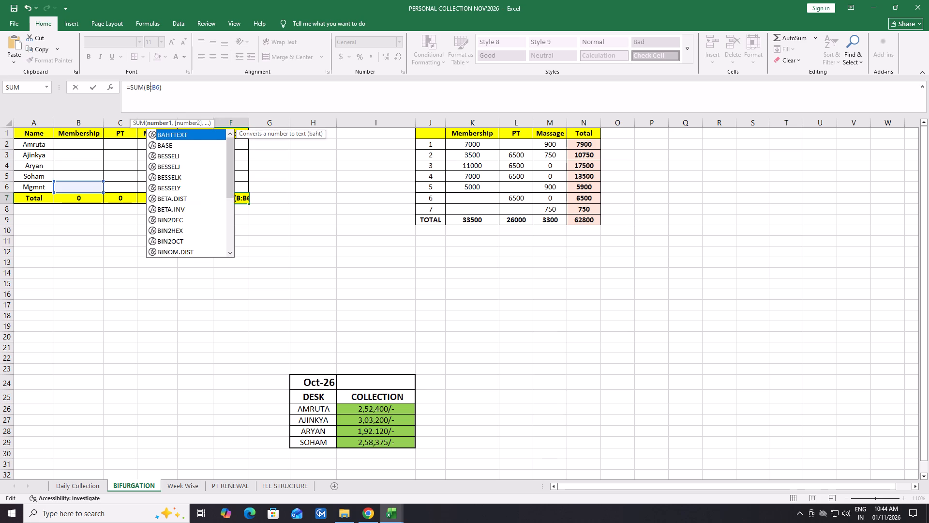
pyautogui.press('BackSpace')
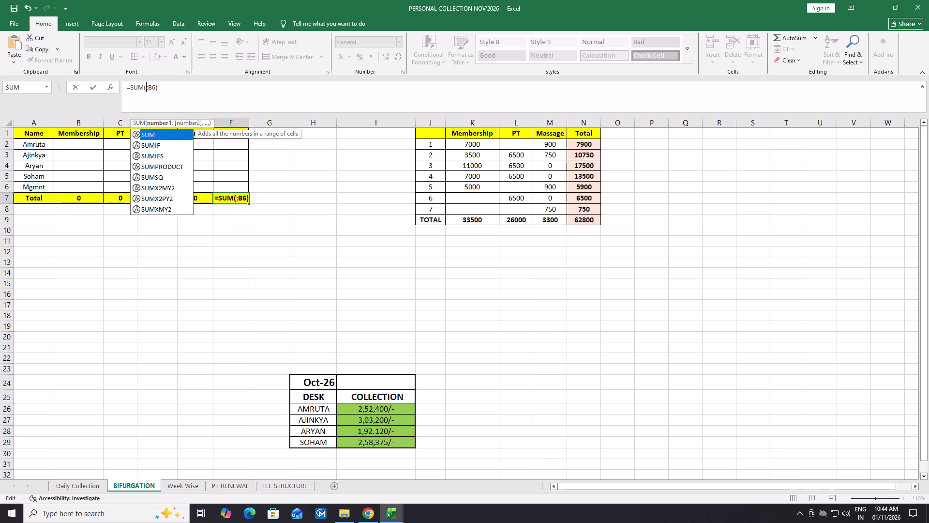
pyautogui.press('f')
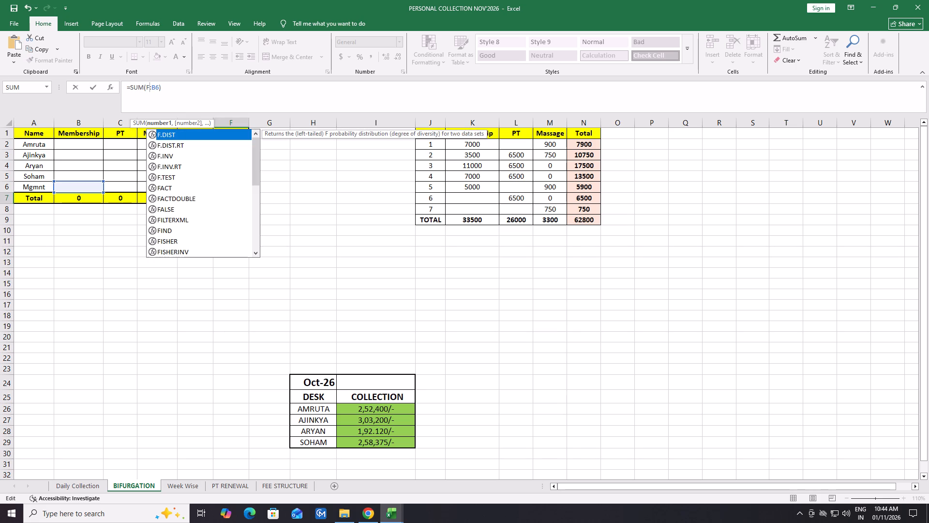
pyautogui.press('4')
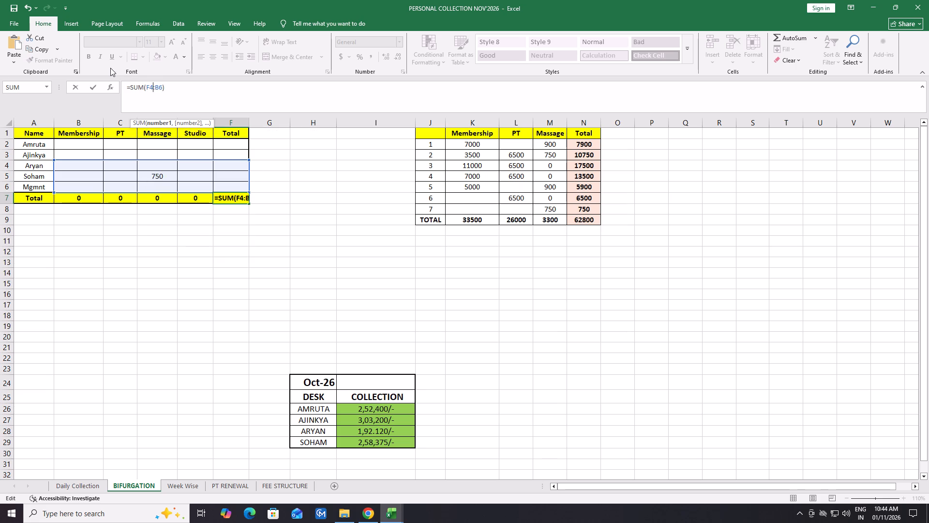
pyautogui.press('BackSpace')
pyautogui.press('2')
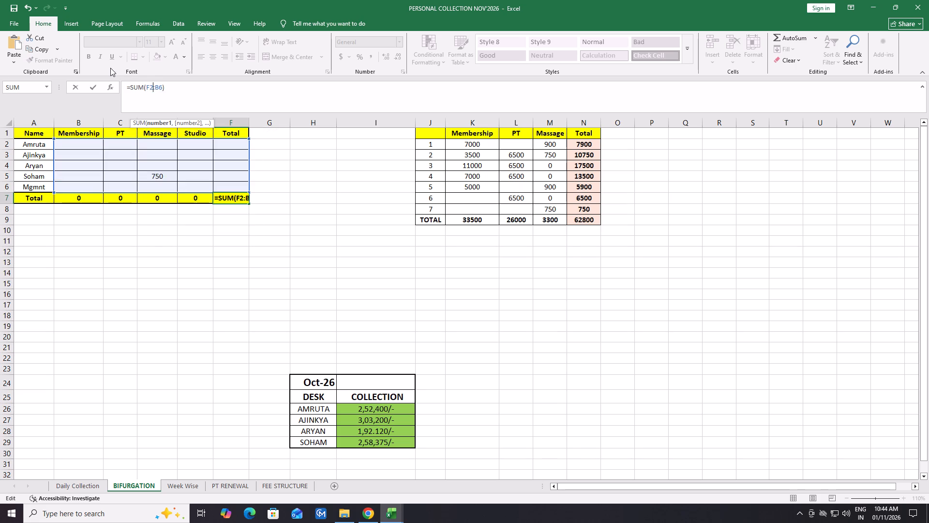
pyautogui.click(157, 86)
pyautogui.press('BackSpace')
pyautogui.press('f')
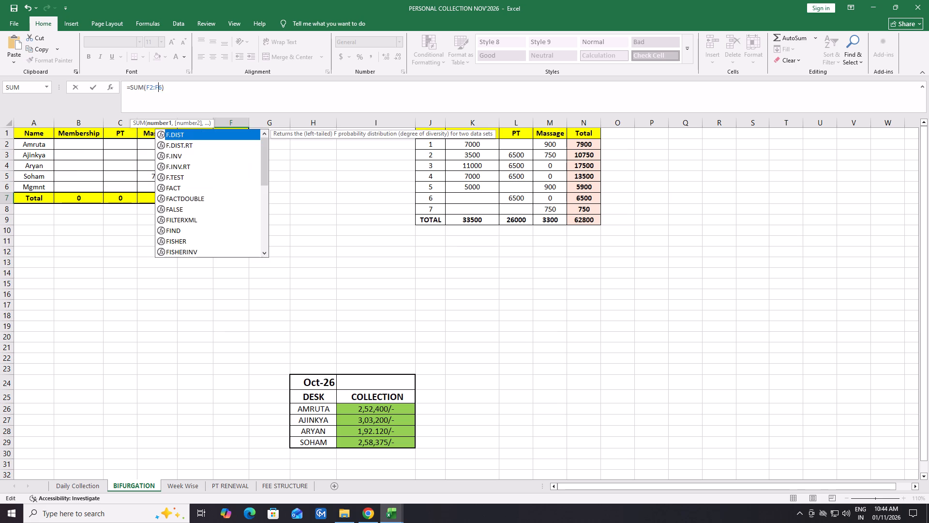
pyautogui.press('Return')
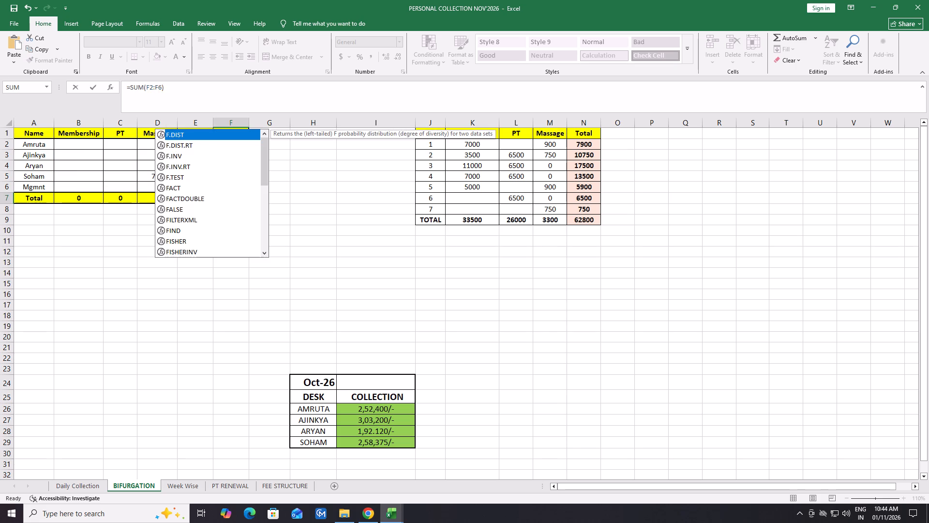
pyautogui.doubleClick(226, 201)
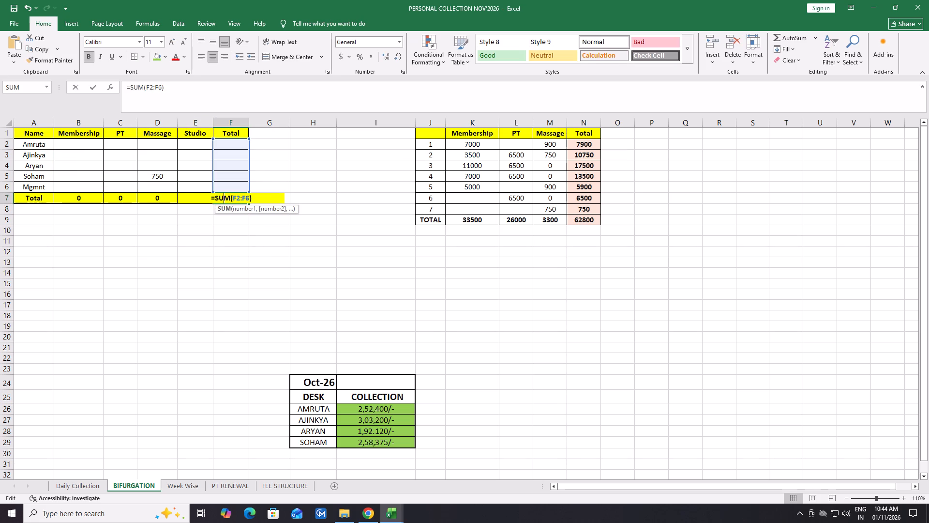
pyautogui.click(207, 223)
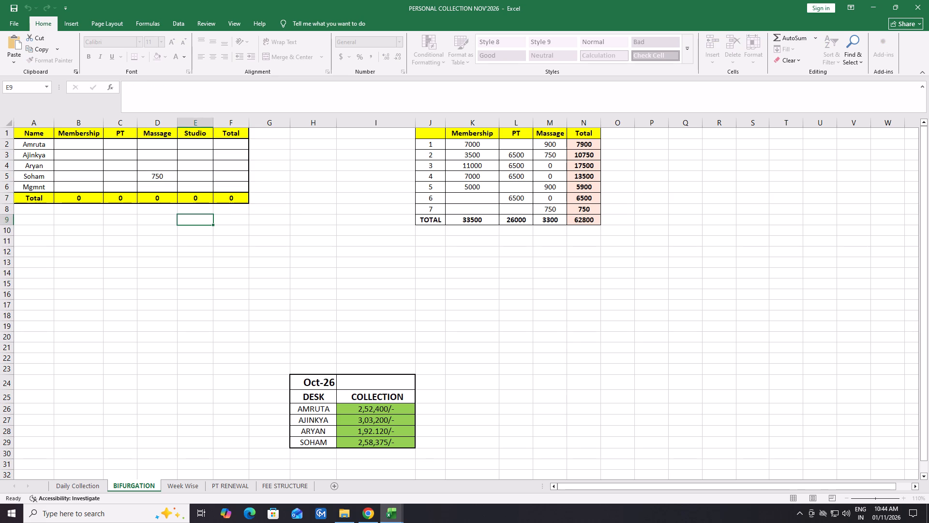
# Change the formula in the Studio total cell E7 to =SUM(E2:E6).
pyautogui.click(206, 193)
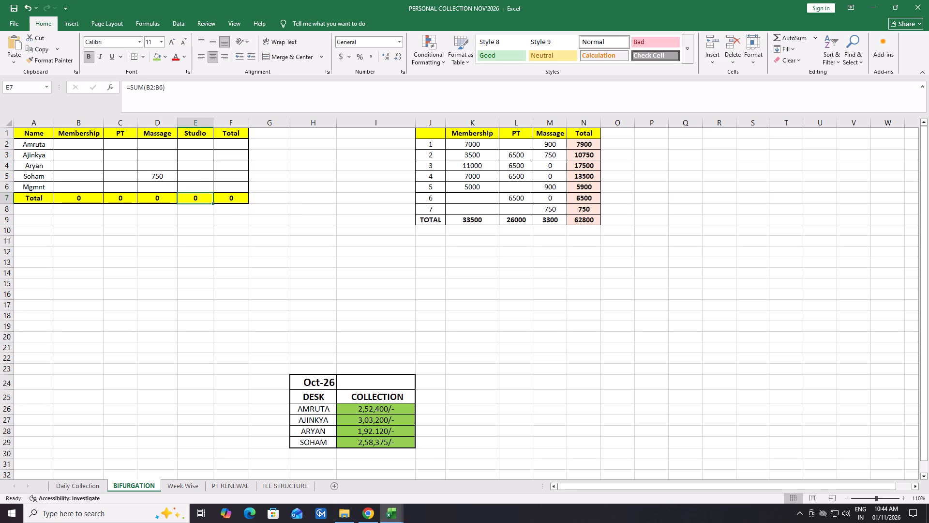
pyautogui.click(150, 89)
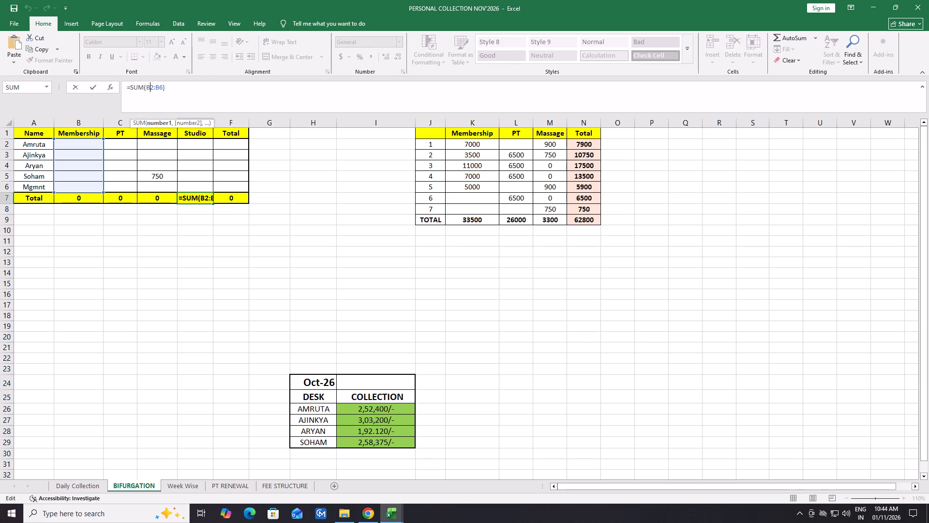
pyautogui.press('BackSpace')
pyautogui.press('e')
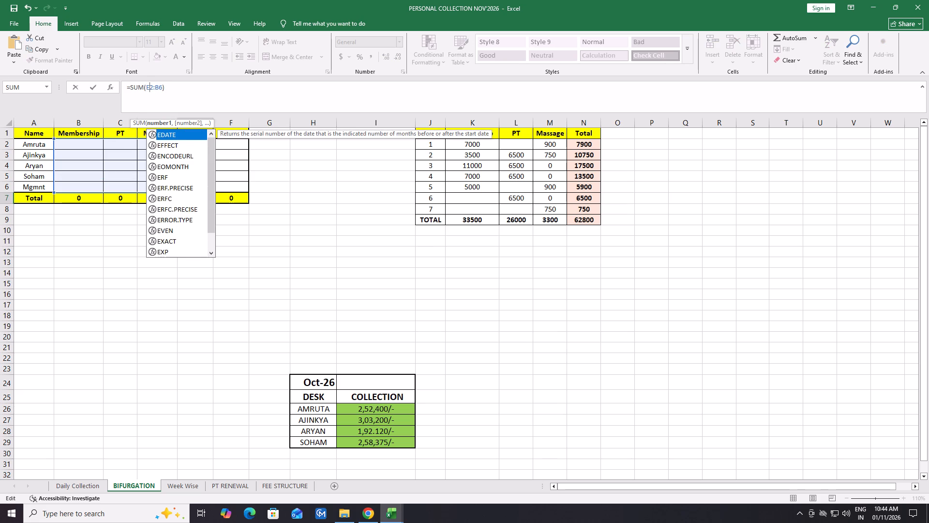
pyautogui.click(159, 89)
pyautogui.press('BackSpace')
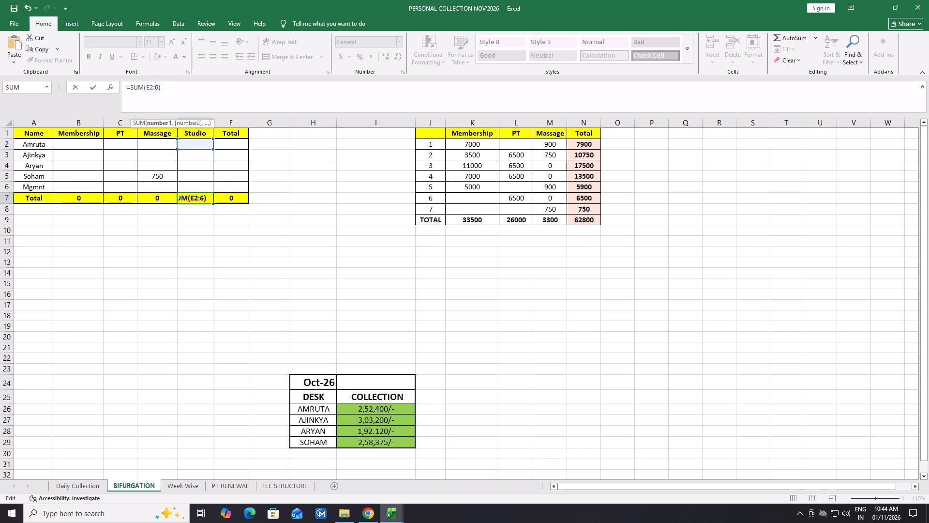
pyautogui.press('e')
pyautogui.press('Return')
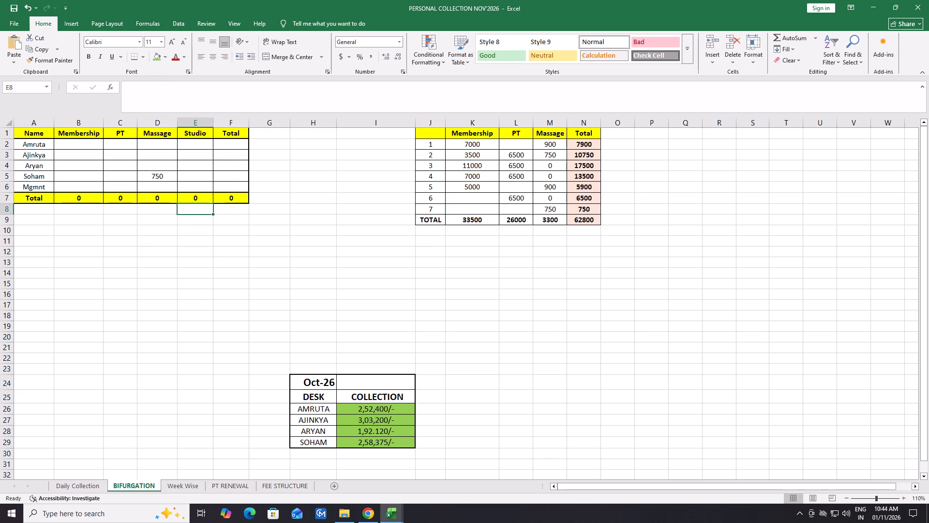
# Change the formula in the Massage total cell D7 to =SUM(D2:D6).
pyautogui.click(159, 197)
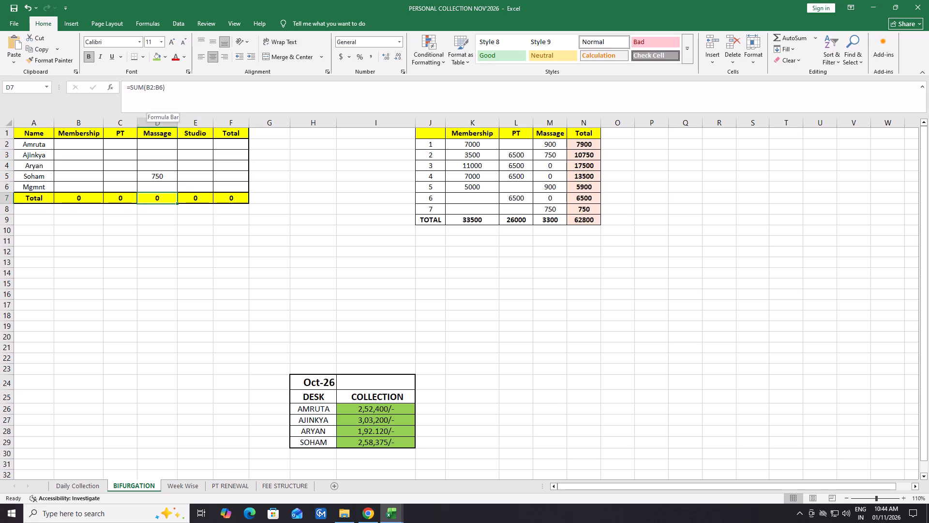
pyautogui.click(150, 91)
pyautogui.press('BackSpace')
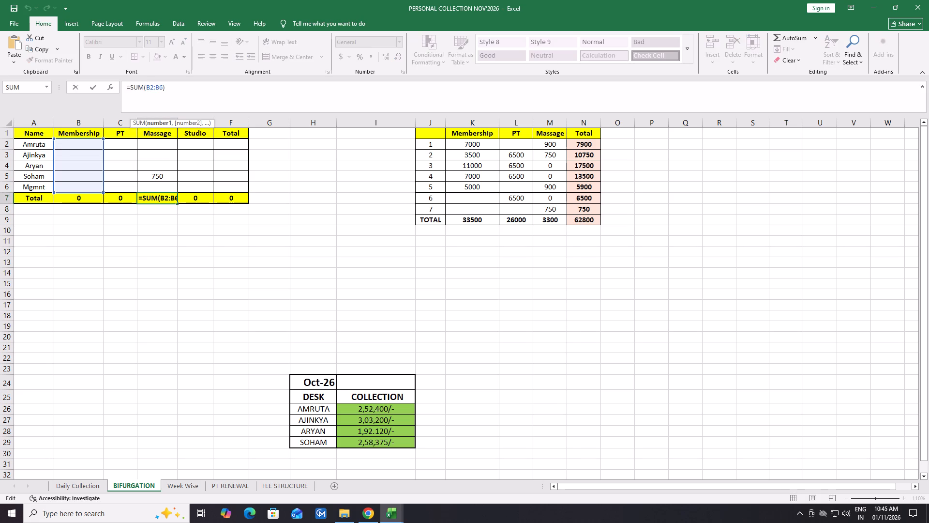
pyautogui.press('d')
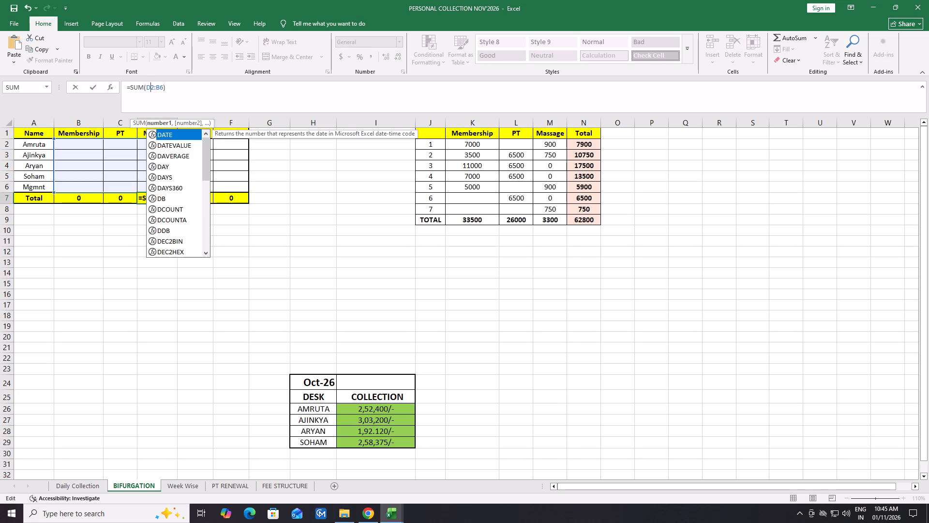
pyautogui.doubleClick(159, 85)
pyautogui.click(160, 85)
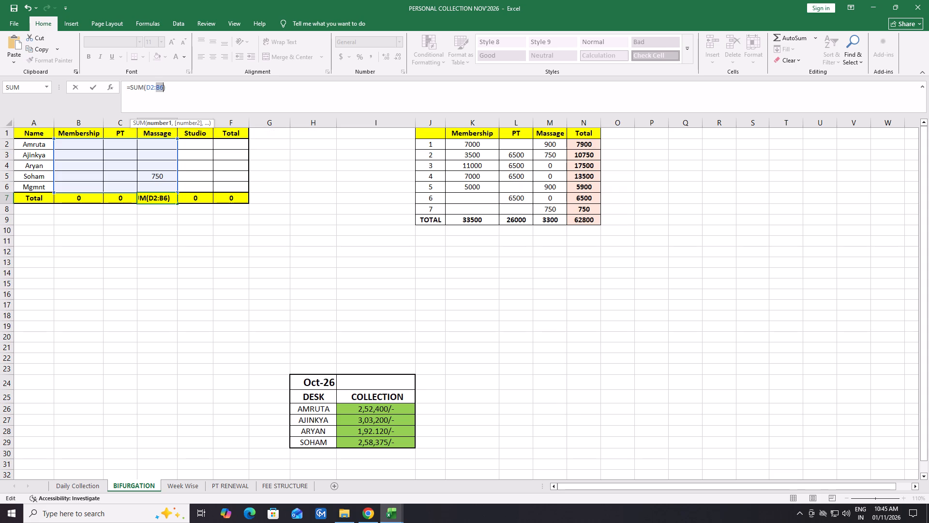
pyautogui.press('BackSpace')
pyautogui.press('d')
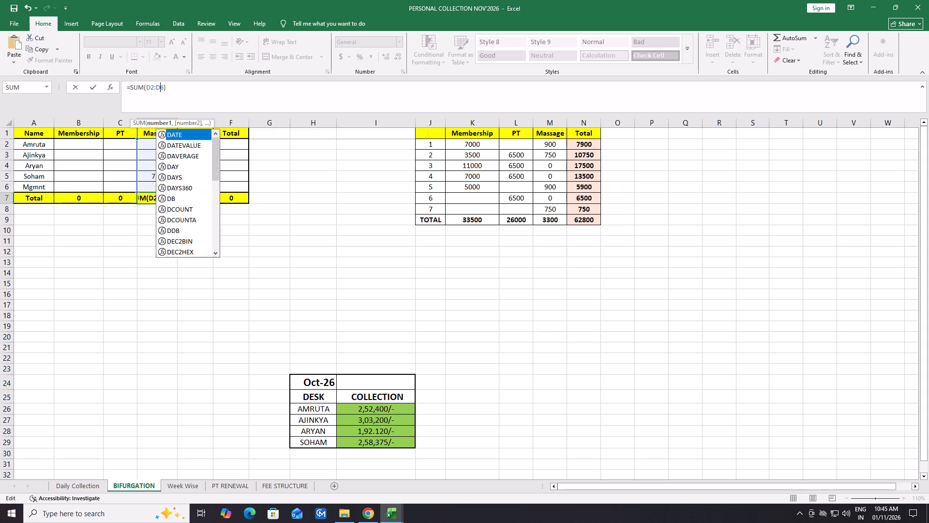
pyautogui.press('Return')
# Change the formula in the PT total cell C7 to =SUM(C2:C6).
pyautogui.click(124, 199)
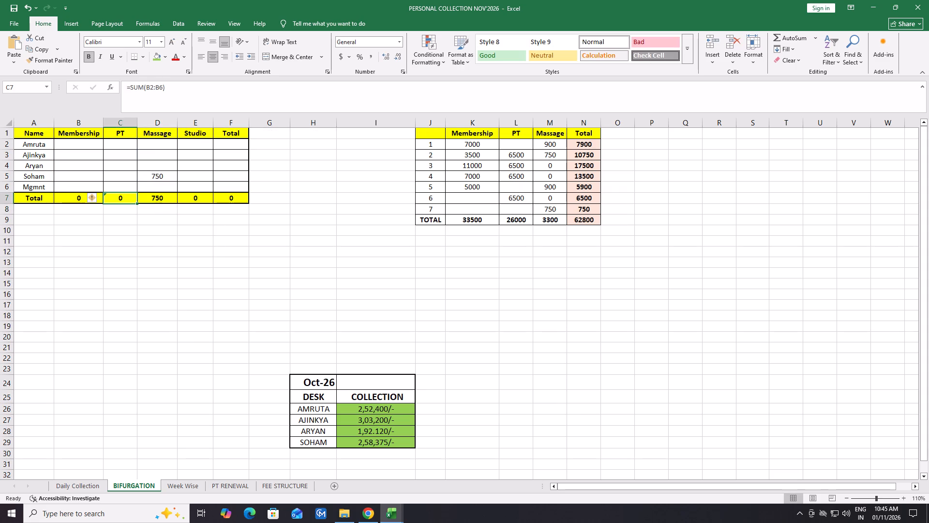
pyautogui.click(150, 85)
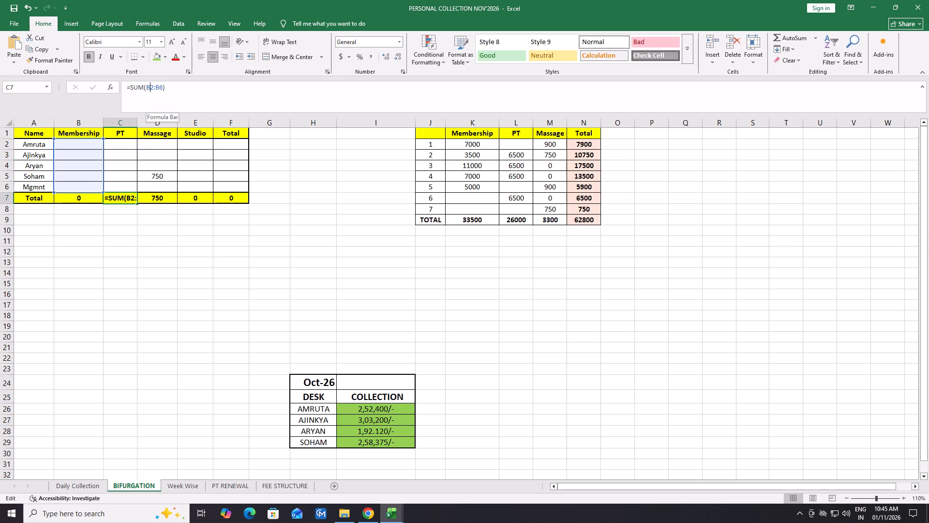
pyautogui.press('BackSpace')
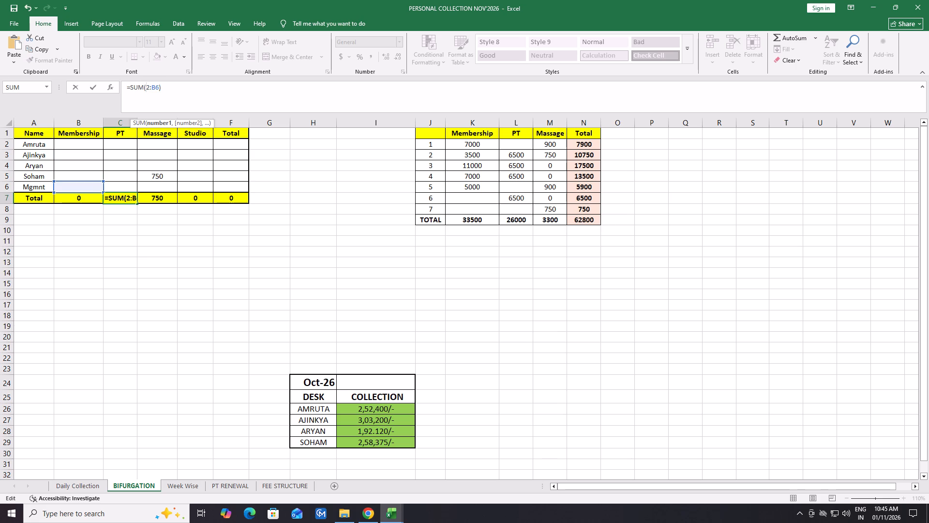
pyautogui.press('c')
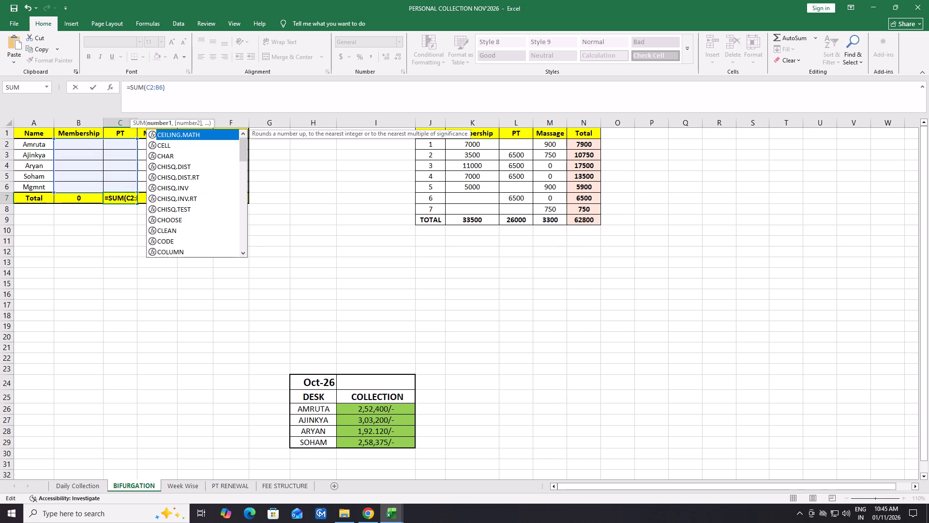
pyautogui.tripleClick(158, 89)
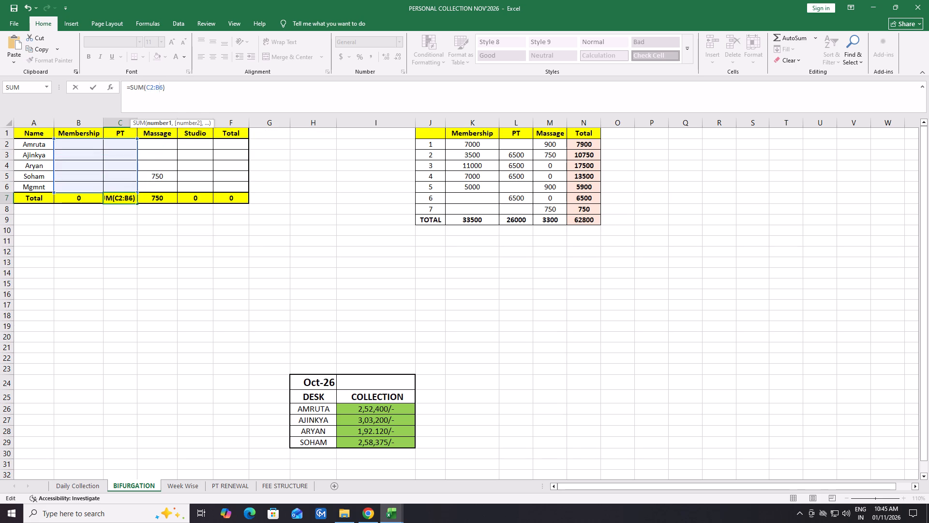
pyautogui.press('BackSpace')
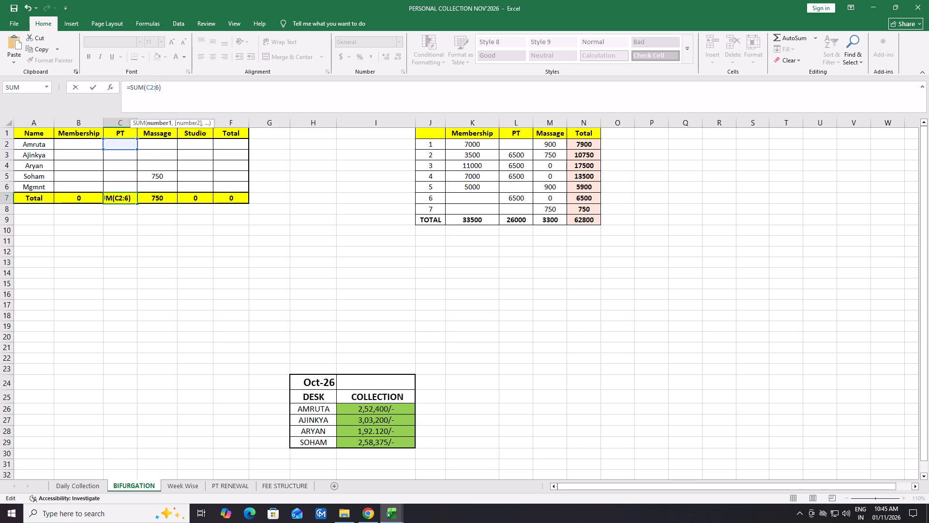
pyautogui.press('c')
pyautogui.press('Return')
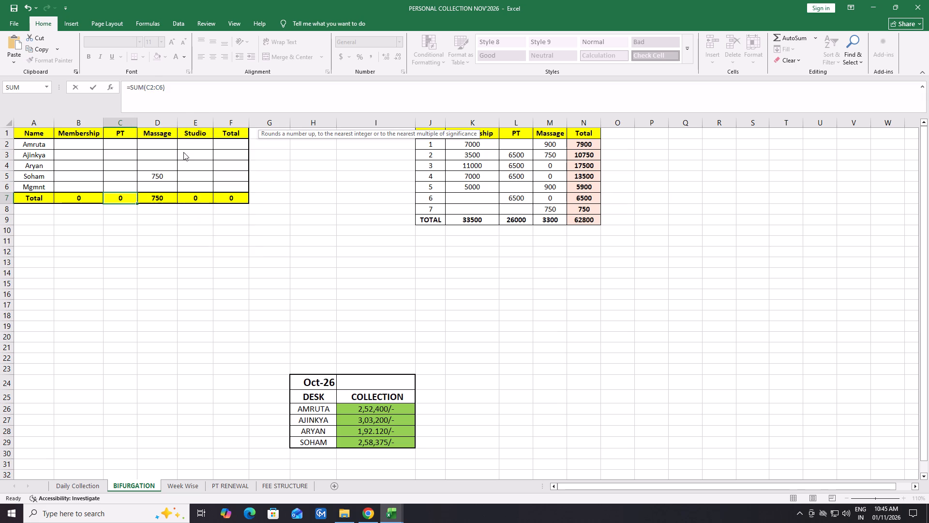
pyautogui.click(184, 299)
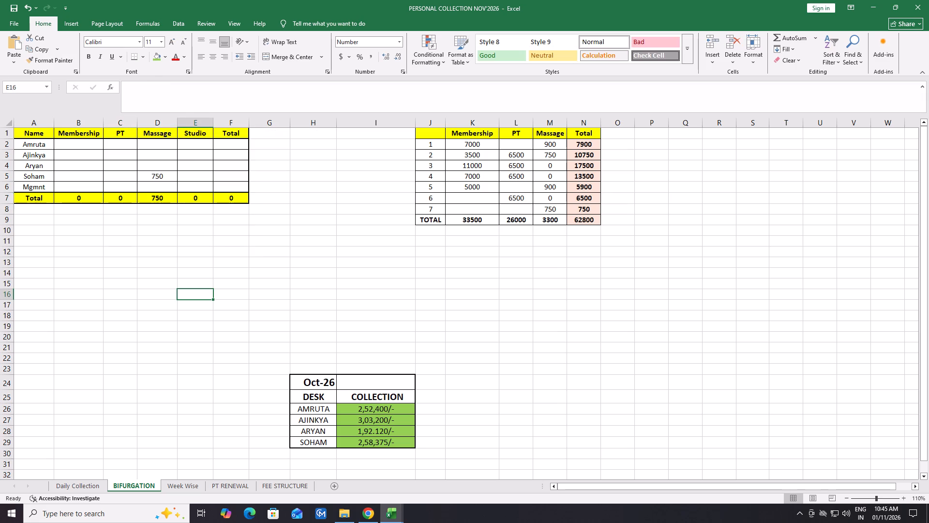
# Switch to the PERSONAL COLLECTION OCT'2026 workbook and copy the formula text =SUM(B2:E2) from Amruta's Total cell F2 on the BIFURGATION sheet.
pyautogui.click(228, 180)
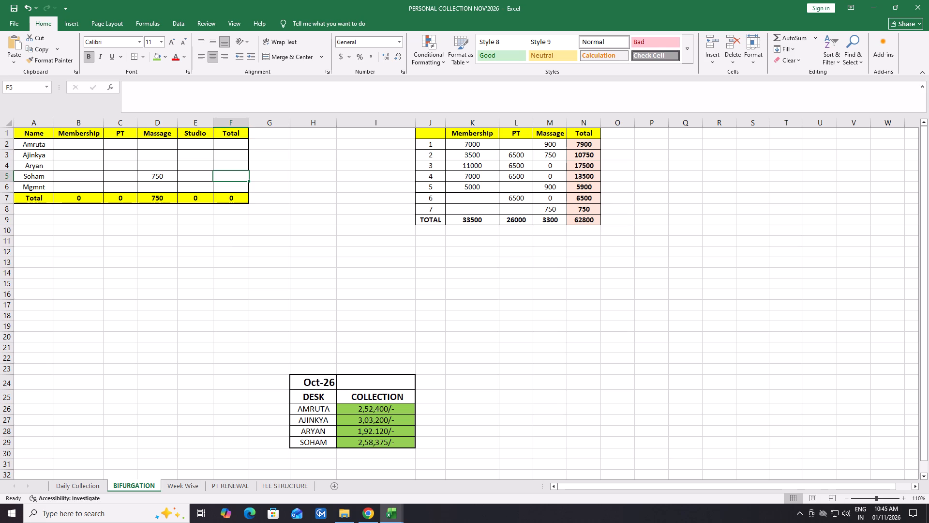
pyautogui.click(212, 265)
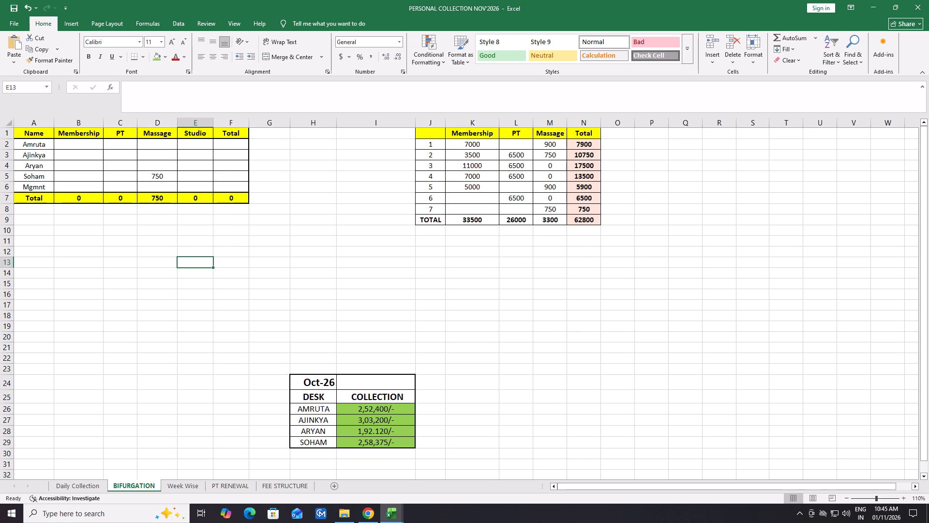
pyautogui.click(388, 516)
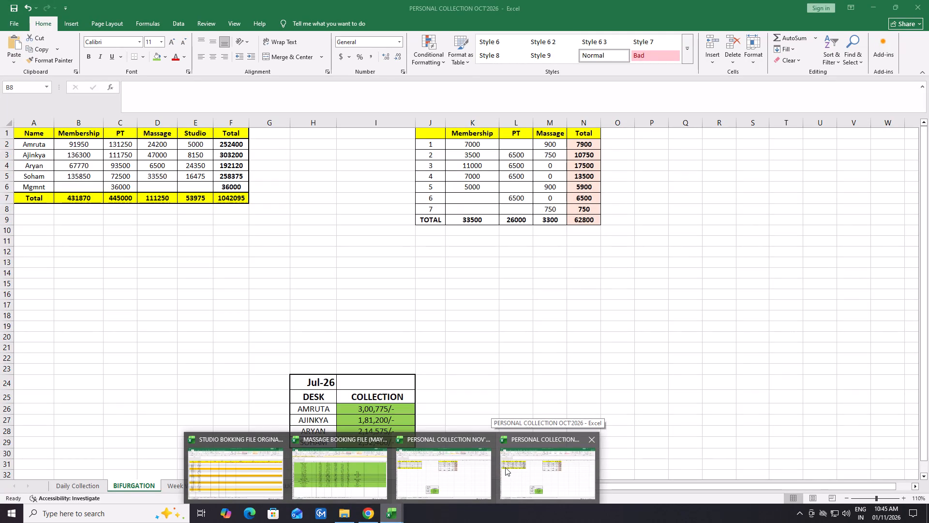
pyautogui.click(537, 470)
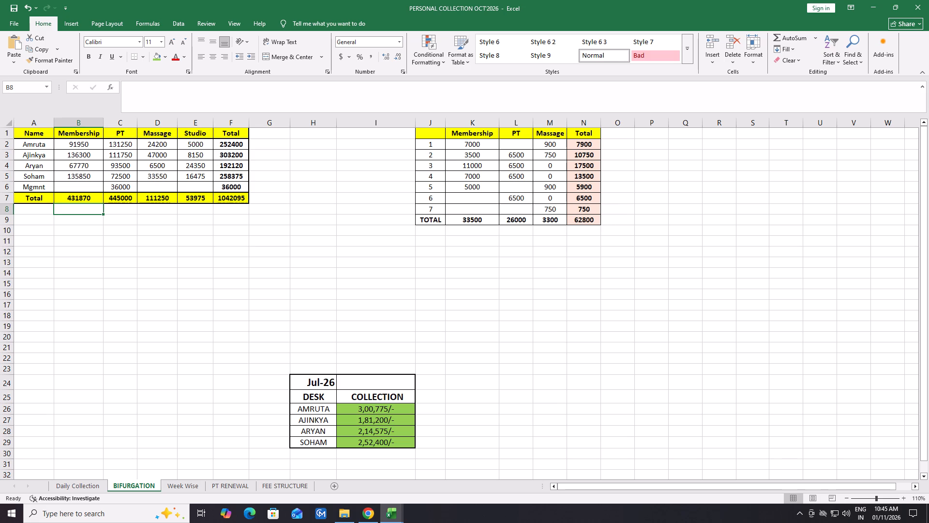
pyautogui.click(236, 177)
pyautogui.click(343, 179)
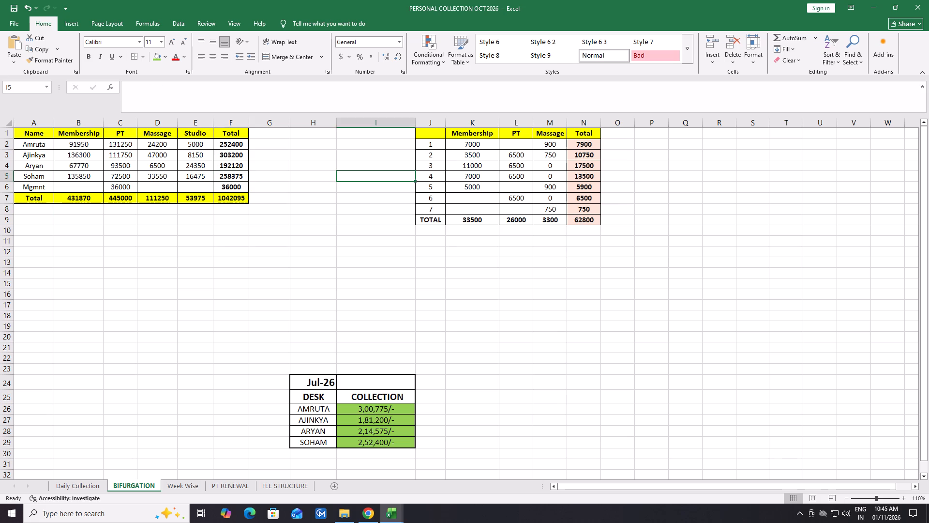
pyautogui.click(226, 148)
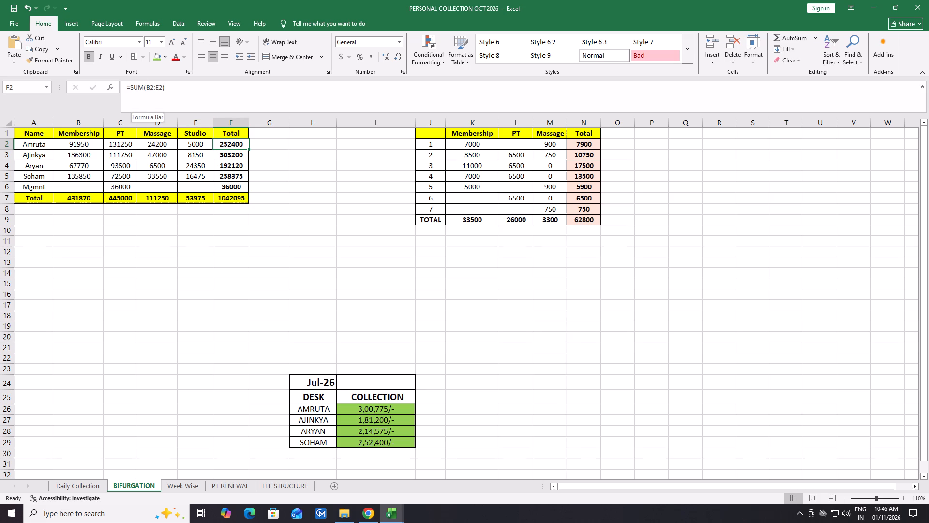
pyautogui.moveTo(125, 87); pyautogui.dragTo(168, 93)
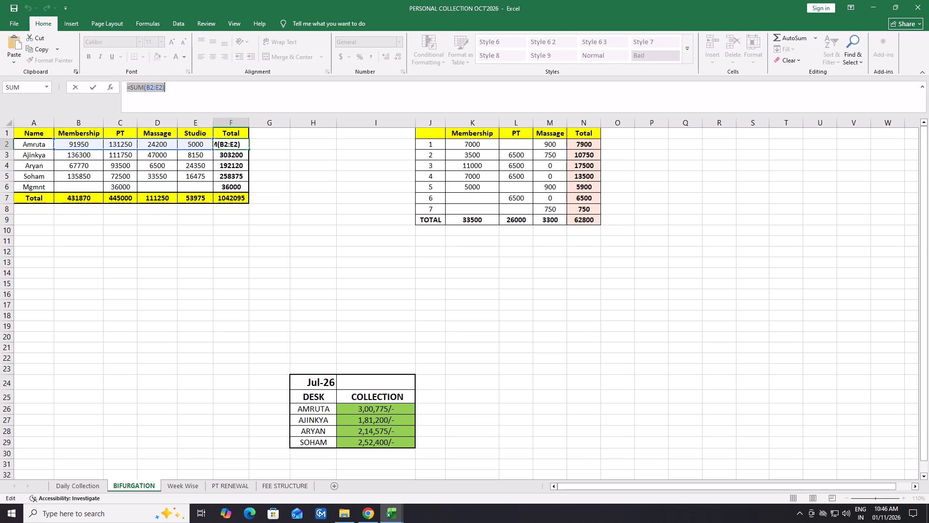
pyautogui.hotkey('ctrl', 'c')
pyautogui.press('Return')
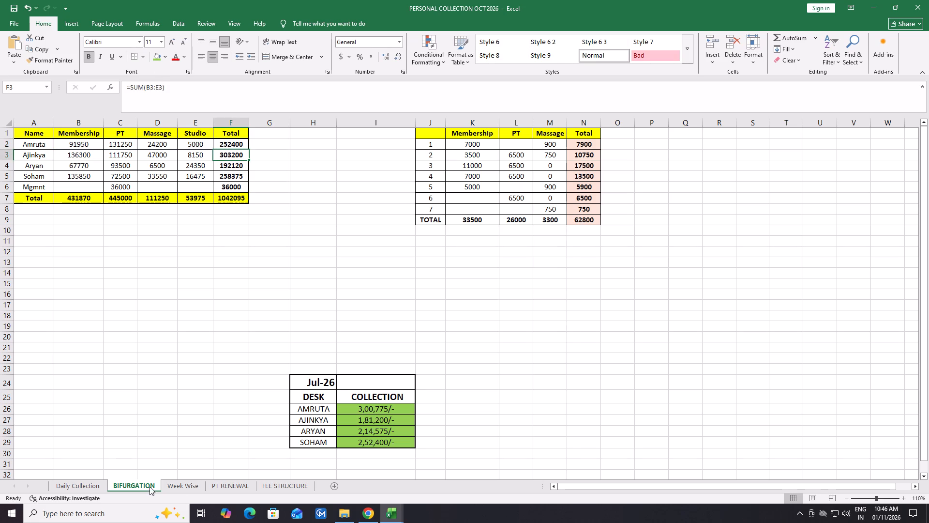
# Return to the PERSONAL COLLECTION NOV'2026 workbook and paste =SUM(B2:E2) into Amruta's Total cell F2 on the BIFURGATION sheet.
pyautogui.click(383, 514)
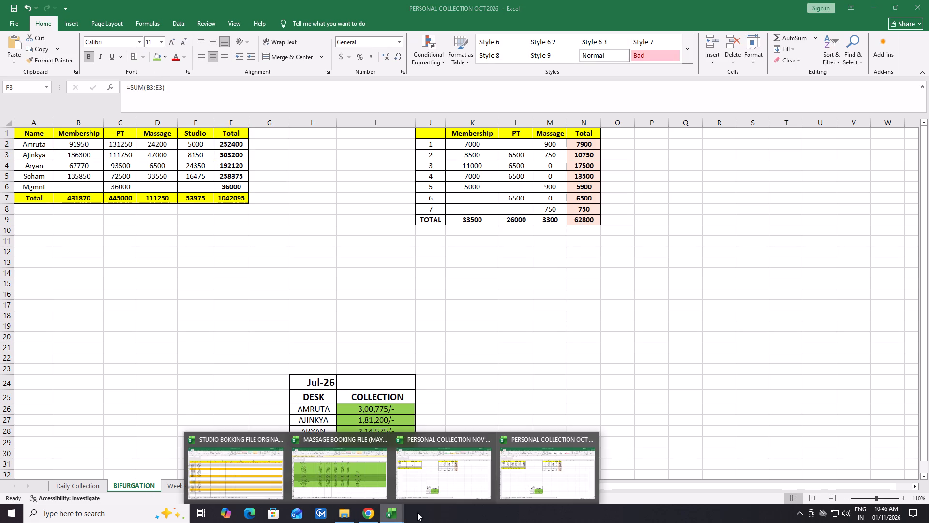
pyautogui.click(431, 470)
pyautogui.click(220, 147)
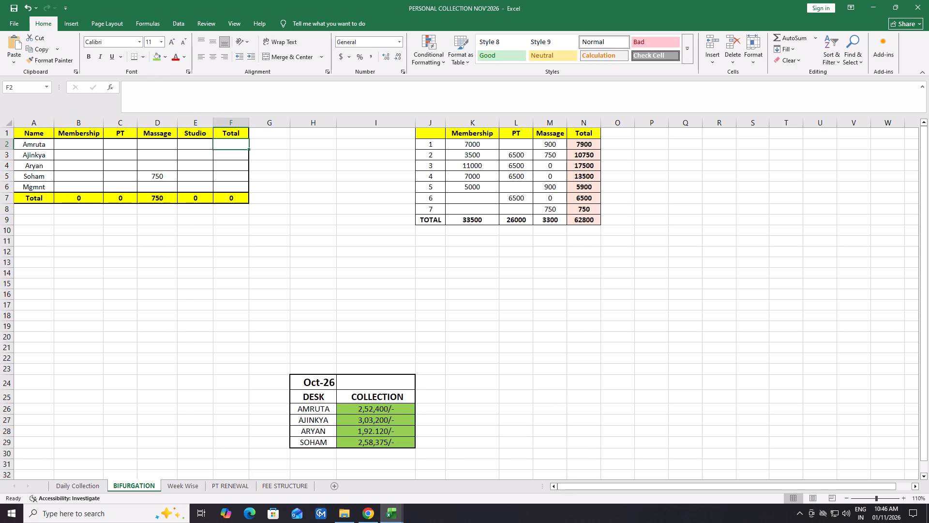
pyautogui.hotkey('ctrl', 'v')
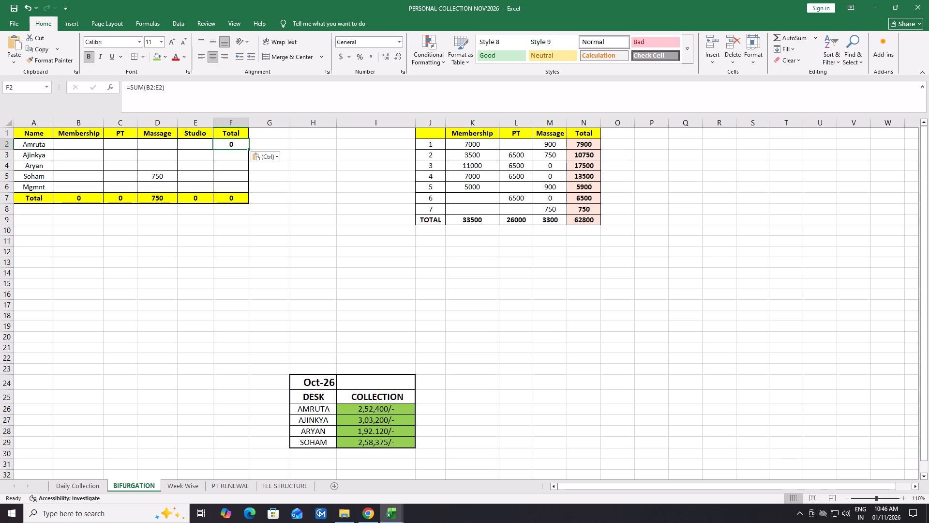
# Paste the copied SUM formula into Ajinkya's Total cell F3 and change it to =SUM(B3:E3).
pyautogui.click(228, 156)
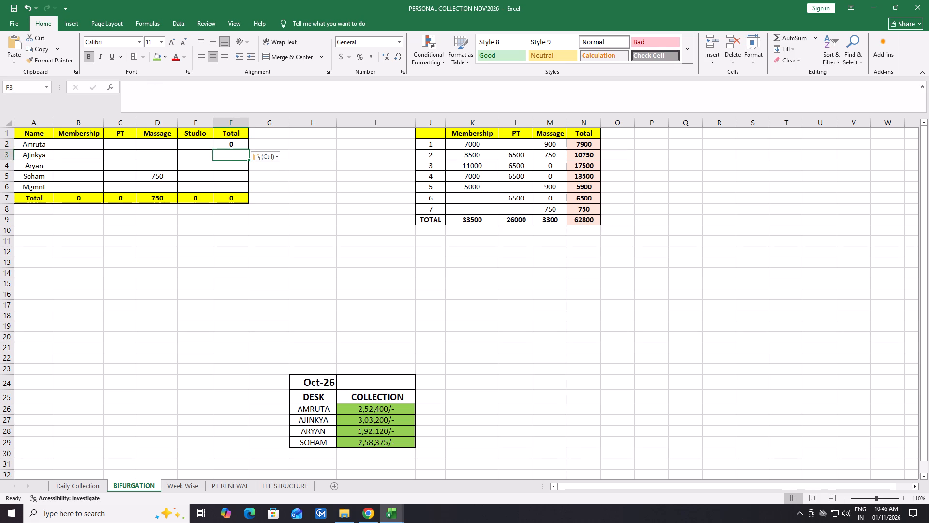
pyautogui.hotkey('ctrl', 'v')
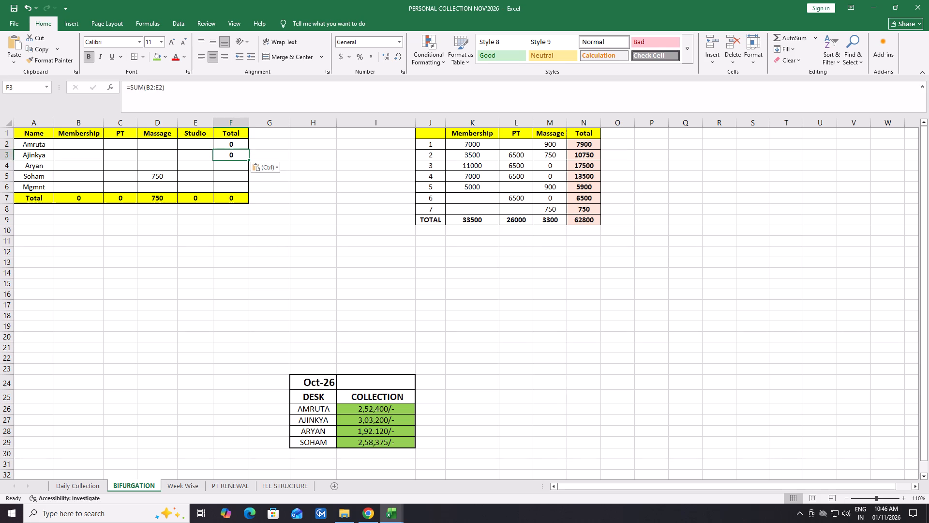
pyautogui.click(152, 88)
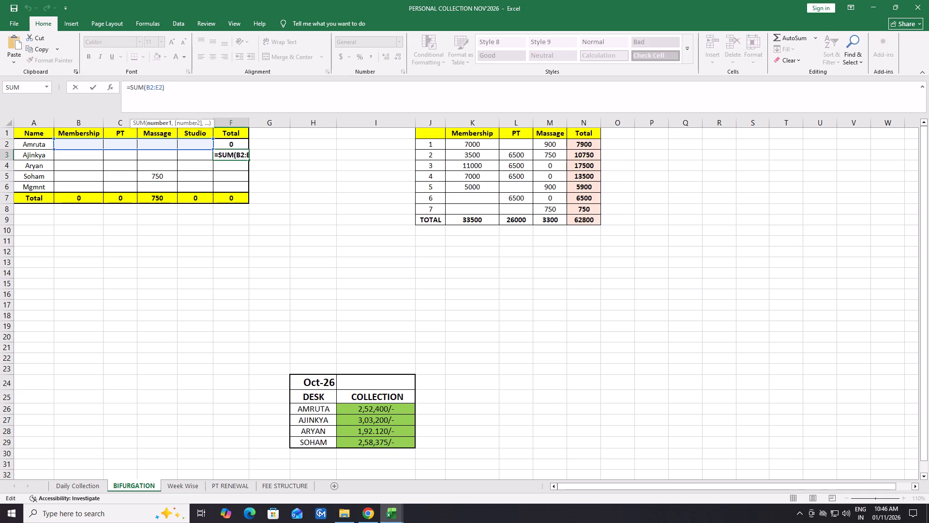
pyautogui.press('Left')
pyautogui.press('BackSpace')
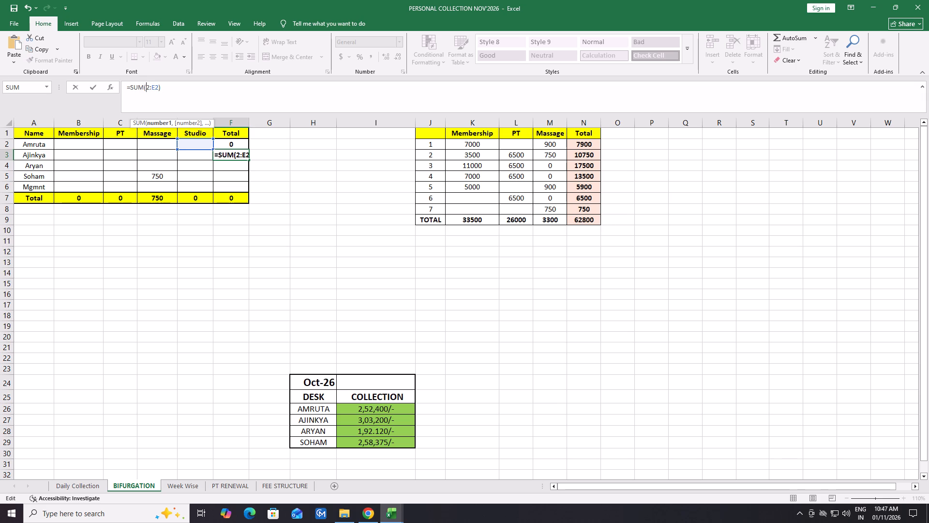
pyautogui.press('Right')
pyautogui.press('BackSpace')
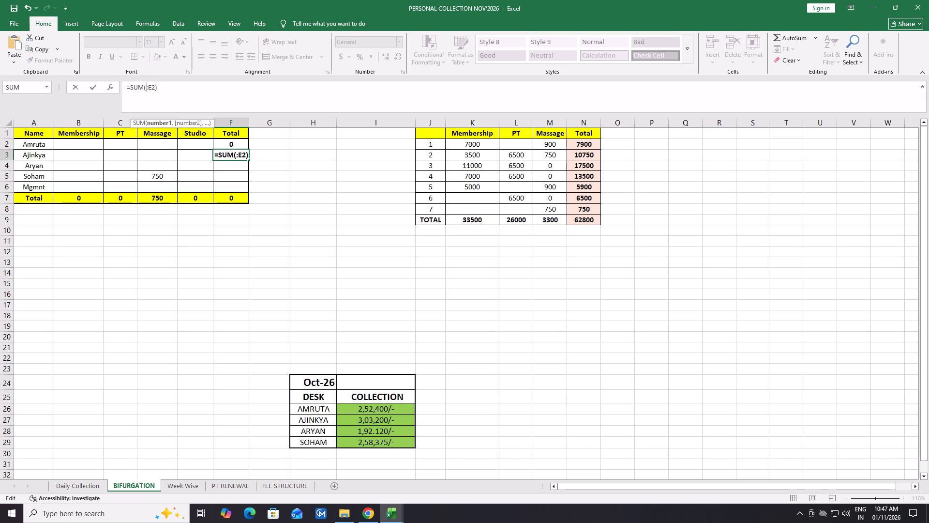
pyautogui.write('B3')
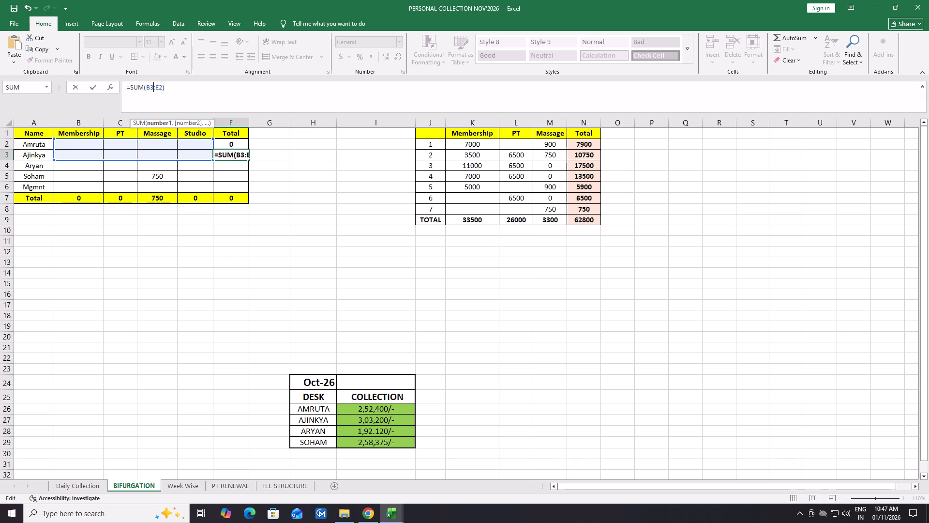
pyautogui.press('Right')
pyautogui.press('Right')
pyautogui.press('Right')
pyautogui.press('BackSpace')
pyautogui.press('3')
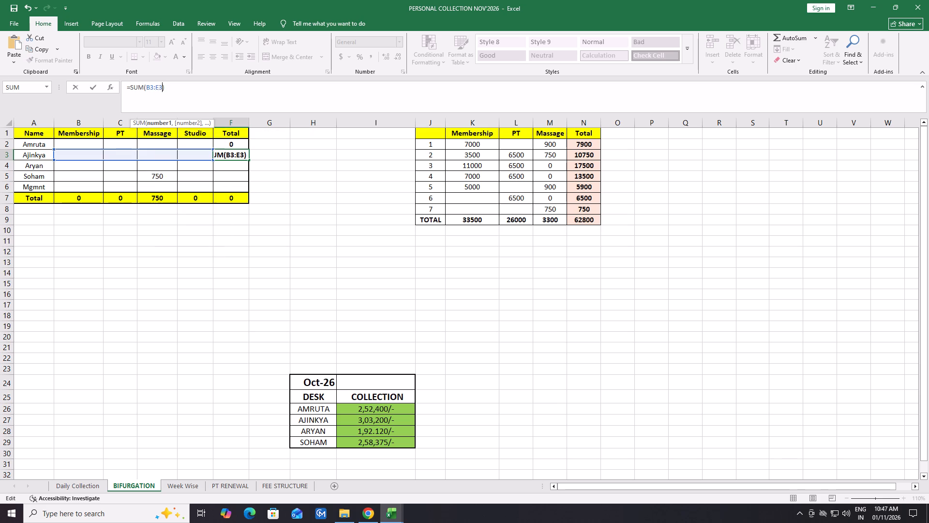
pyautogui.press('Return')
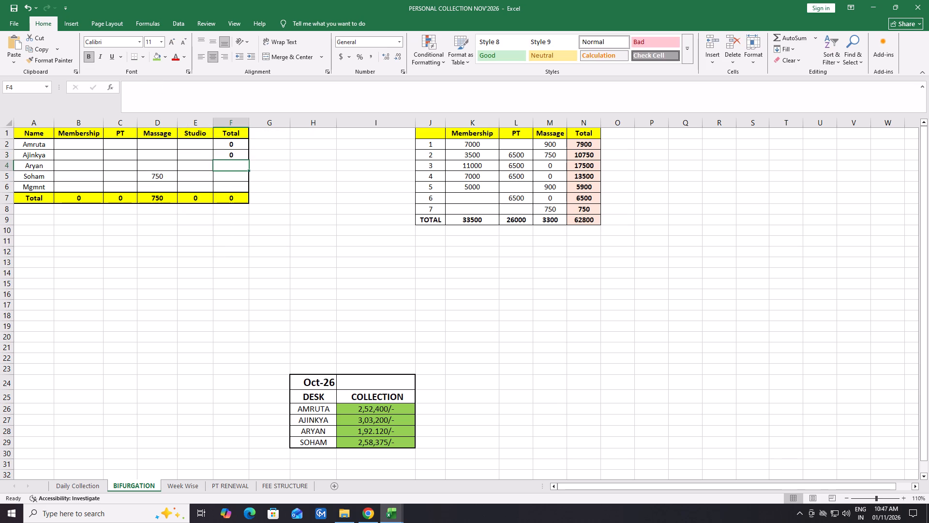
# Fill the row total formula down into cells F4, F5 and F6 for Aryan, Soham and Mgmnt.
pyautogui.hotkey('ctrl', 'd')
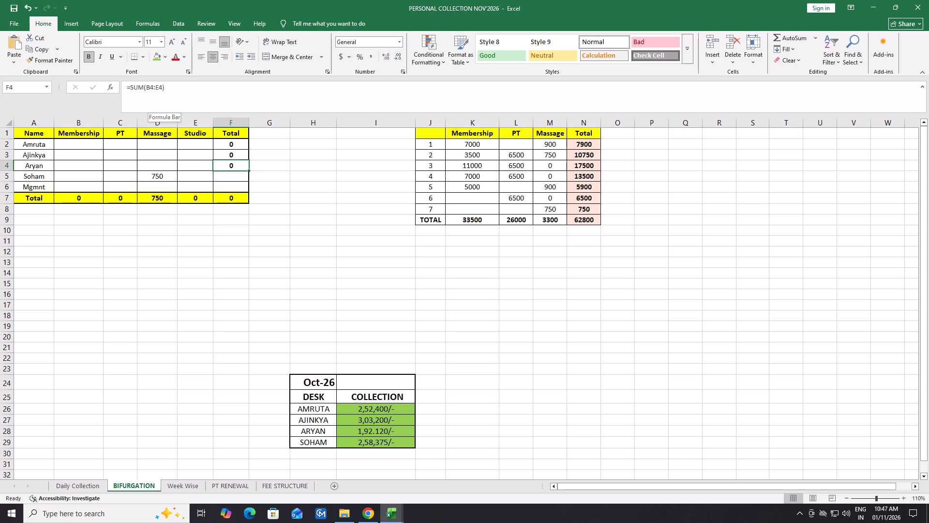
pyautogui.click(229, 177)
pyautogui.hotkey('ctrl', 'd')
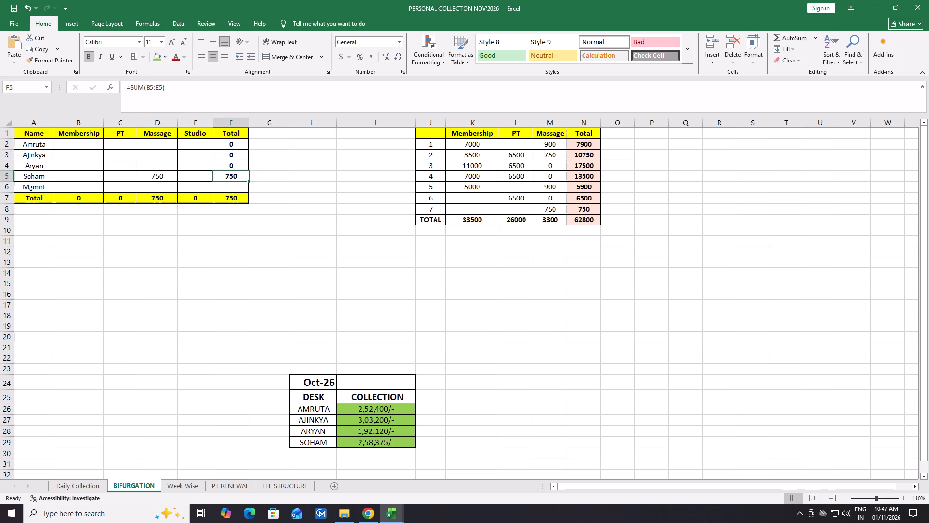
pyautogui.click(238, 189)
pyautogui.hotkey('ctrl', 'd')
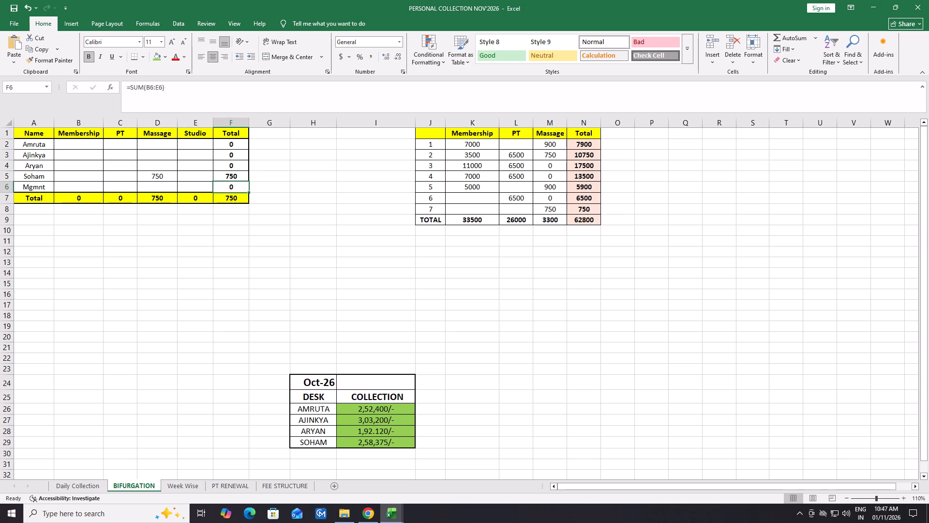
# Save the PERSONAL COLLECTION NOV'2026 workbook.
pyautogui.click(233, 225)
pyautogui.click(148, 294)
pyautogui.hotkey('ctrl', 's')
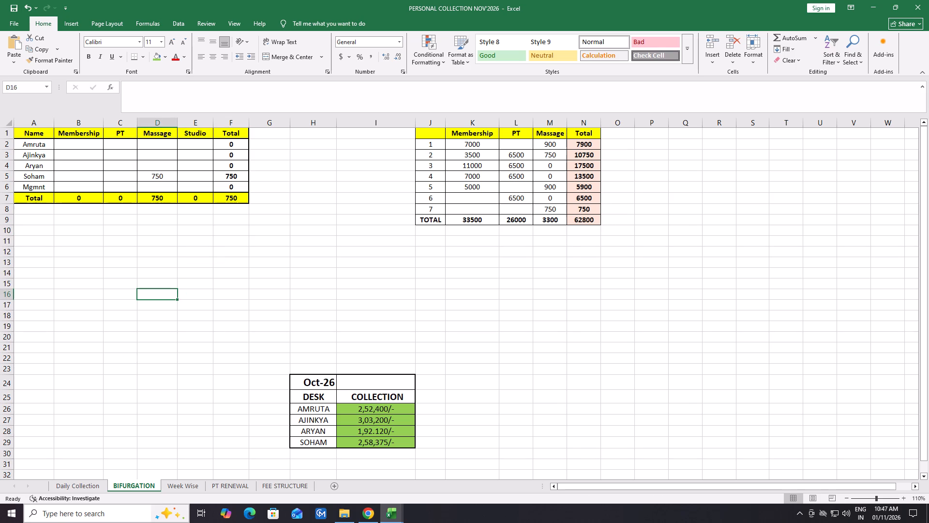
# Examine the WEEK 1 collection and average-per-day formulas on the Daily Collection sheet of the PERSONAL COLLECTION OCT'2026 workbook.
pyautogui.click(81, 485)
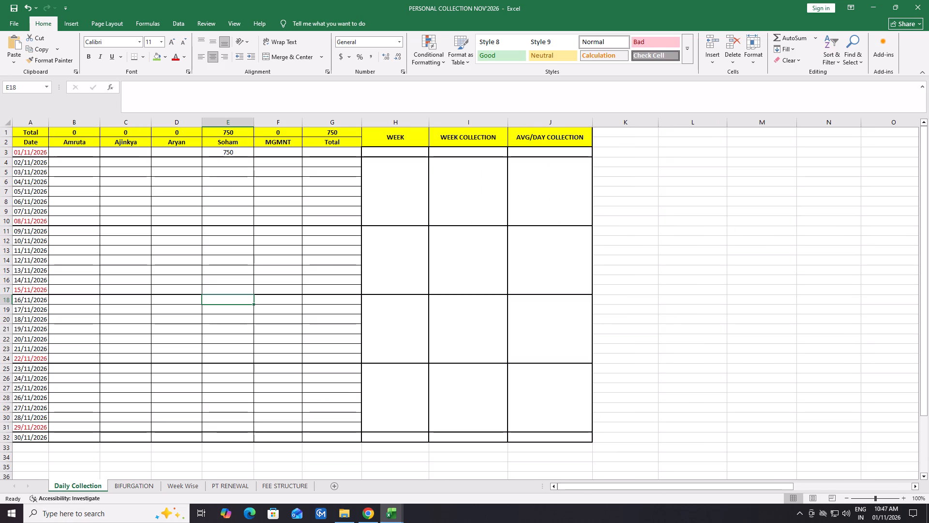
pyautogui.click(390, 154)
pyautogui.click(420, 226)
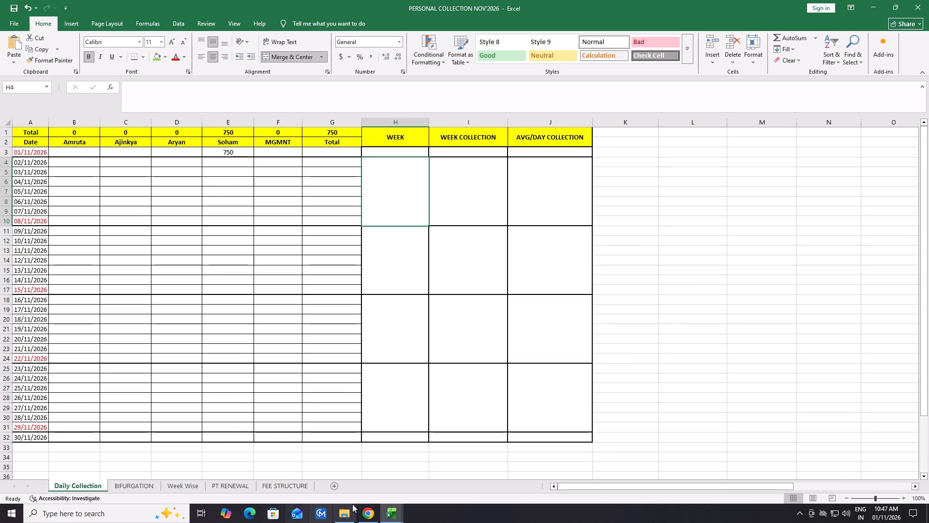
pyautogui.click(386, 509)
pyautogui.click(543, 478)
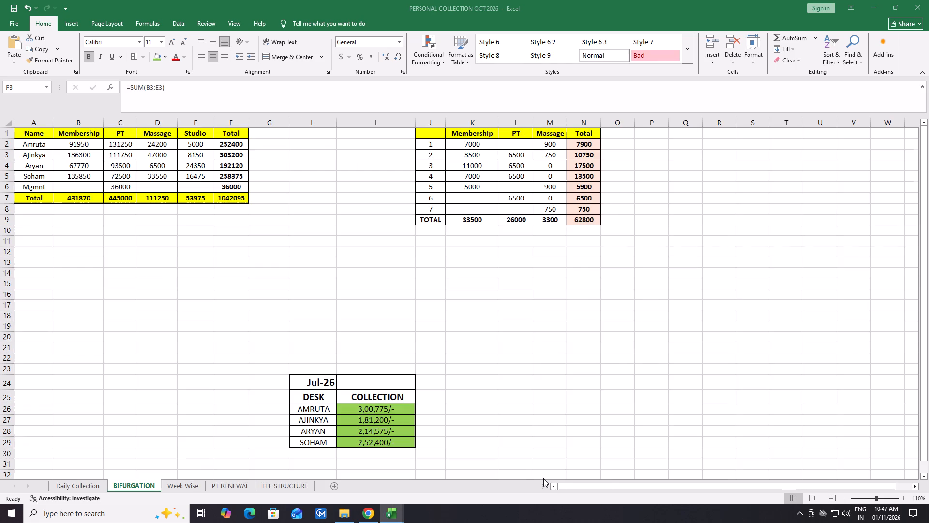
pyautogui.click(90, 478)
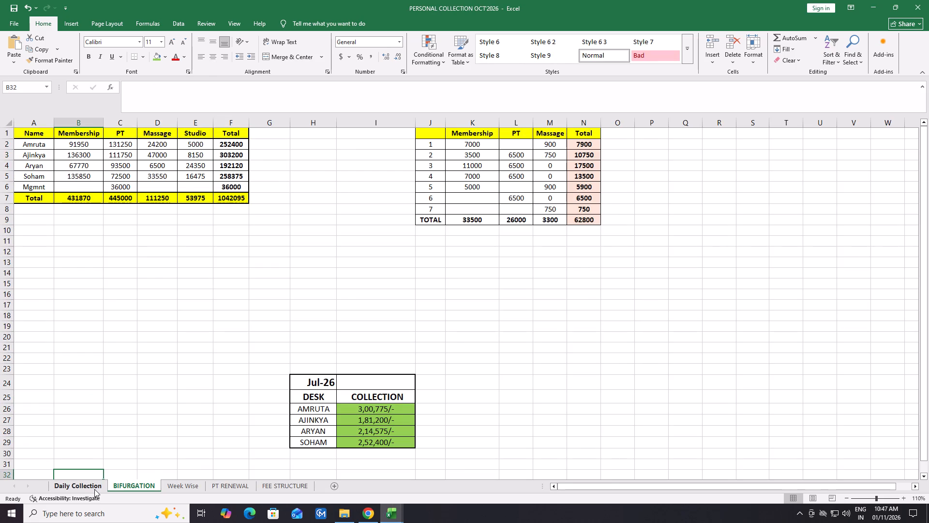
pyautogui.click(95, 490)
pyautogui.click(413, 159)
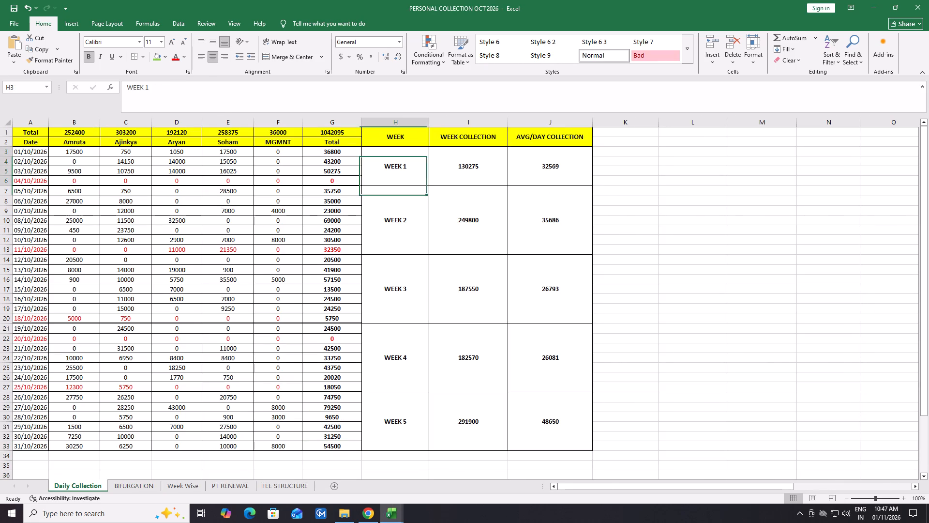
pyautogui.click(475, 159)
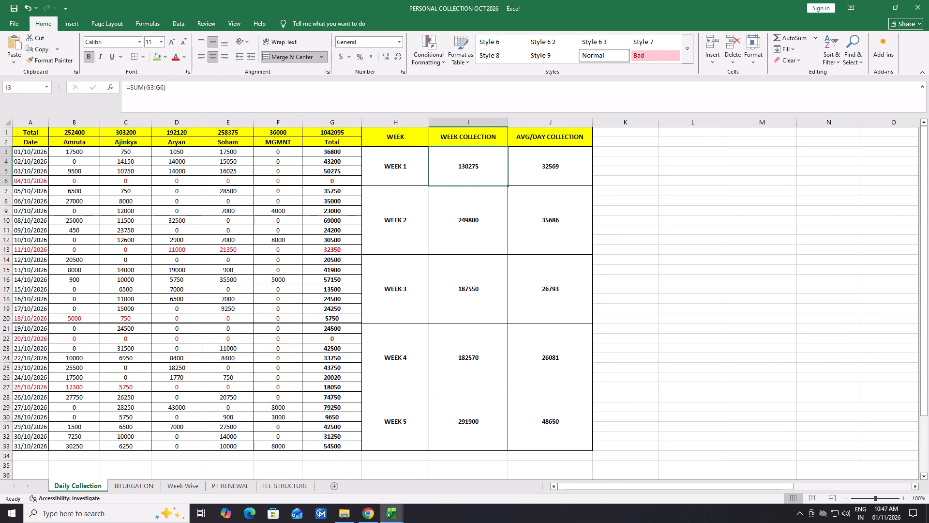
pyautogui.click(547, 164)
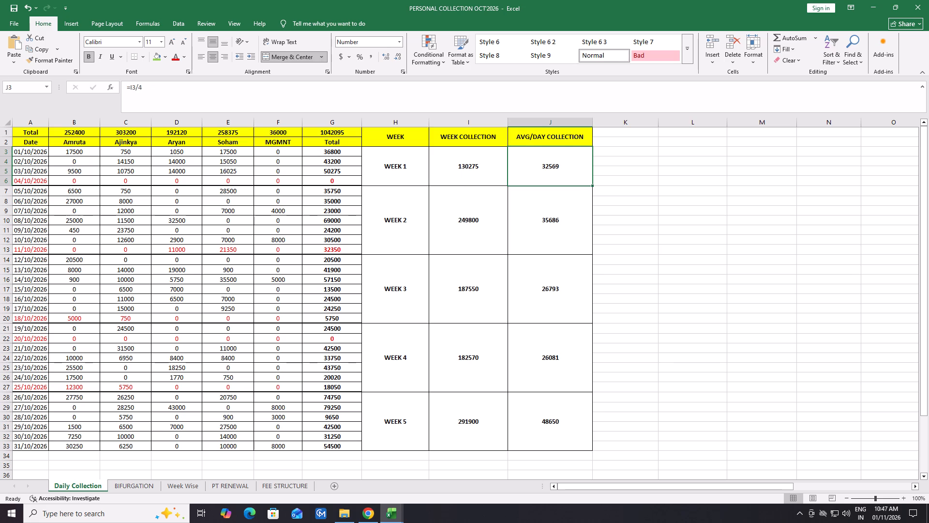
pyautogui.click(493, 169)
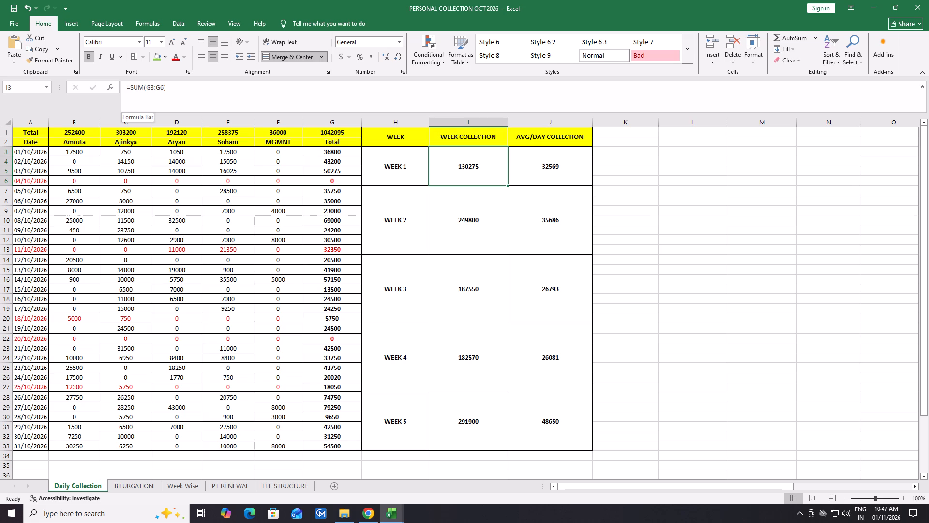
# Return to the PERSONAL COLLECTION NOV'2026 workbook and examine the MGMNT and Total column cells on the Daily Collection sheet.
pyautogui.click(388, 513)
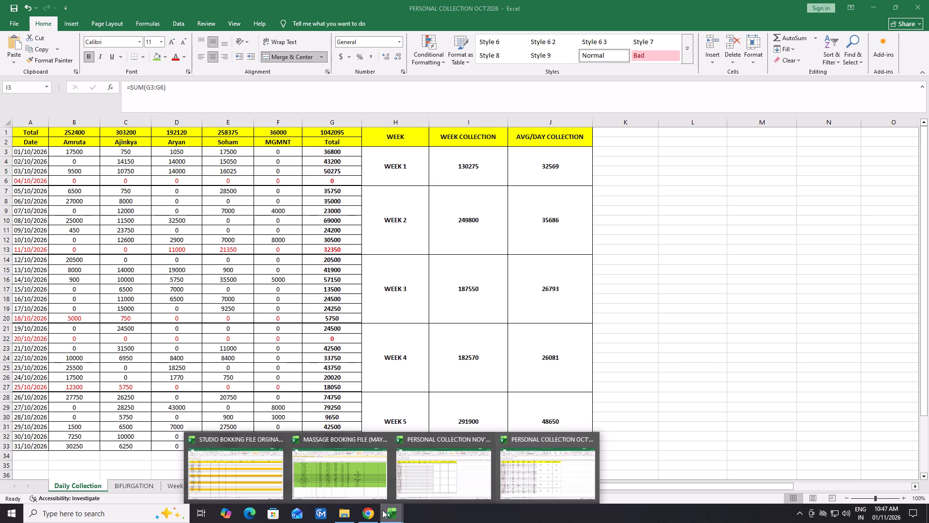
pyautogui.click(447, 467)
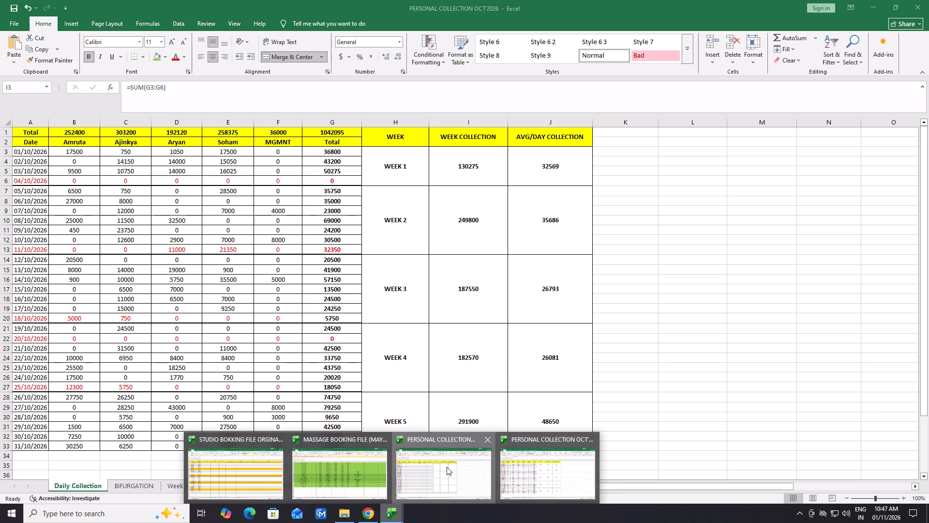
pyautogui.tripleClick(278, 155)
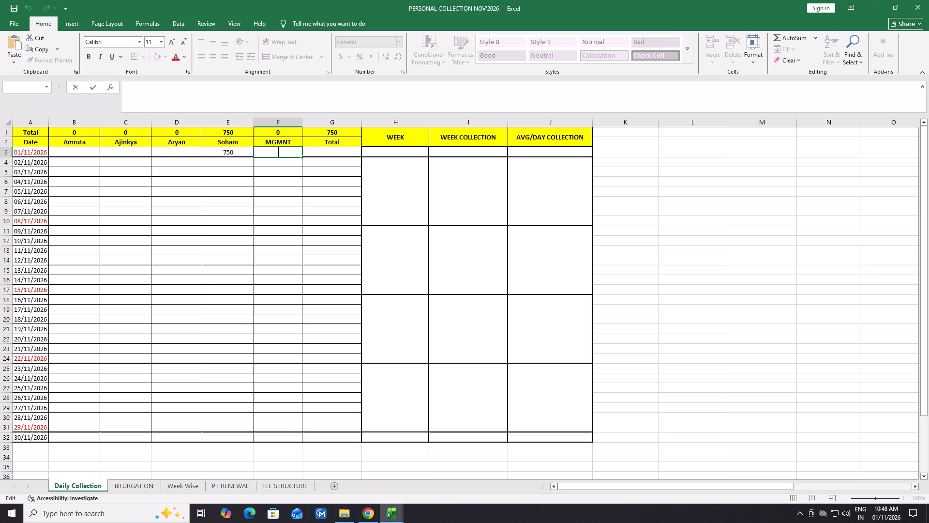
pyautogui.click(280, 129)
pyautogui.click(282, 152)
pyautogui.click(324, 152)
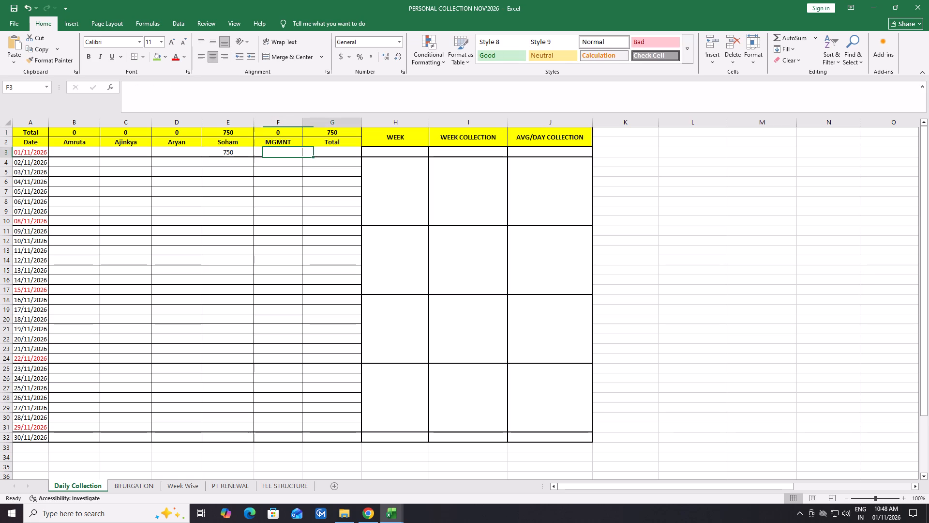
pyautogui.click(334, 123)
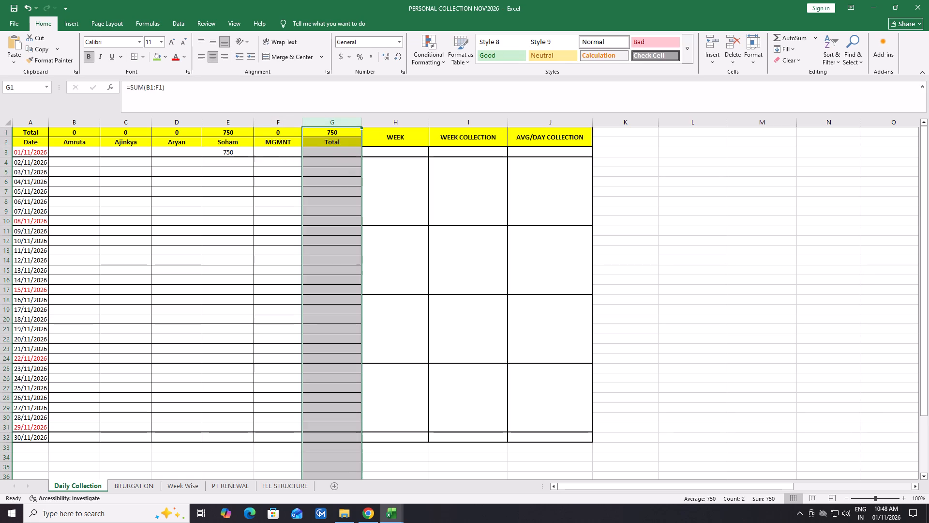
pyautogui.click(332, 161)
pyautogui.click(335, 152)
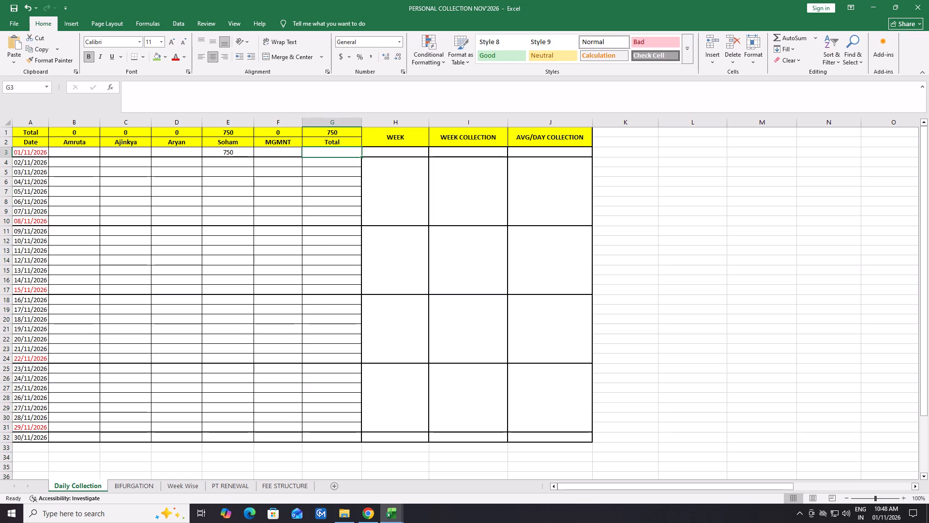
pyautogui.click(331, 132)
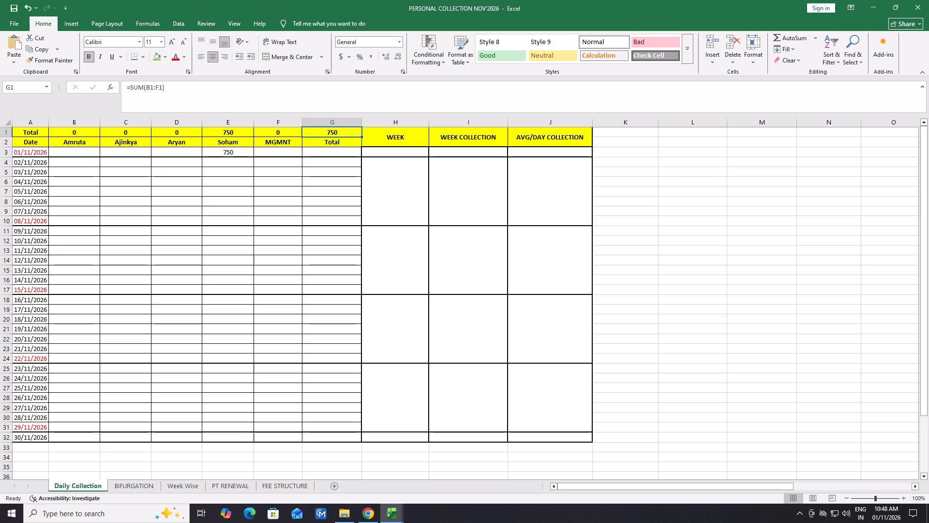
pyautogui.click(336, 153)
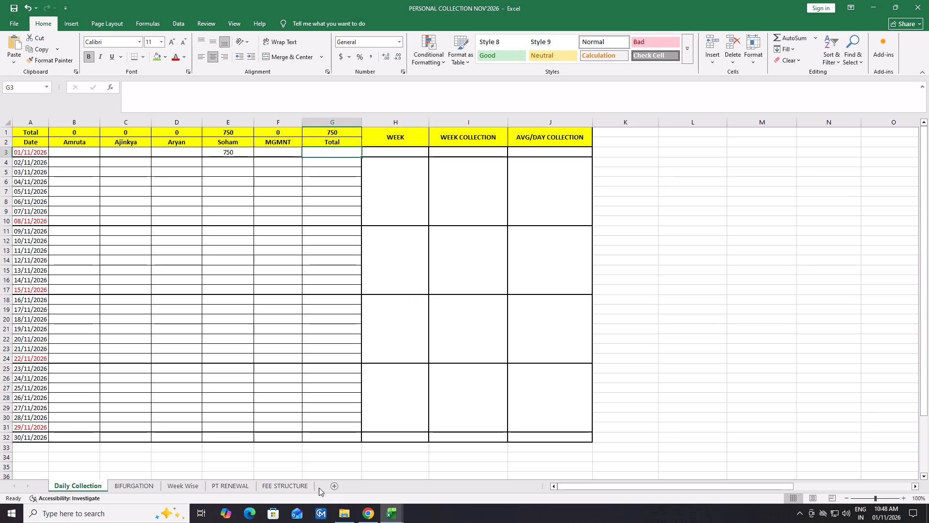
# Save the November workbook again from the Daily Collection sheet.
pyautogui.doubleClick(437, 447)
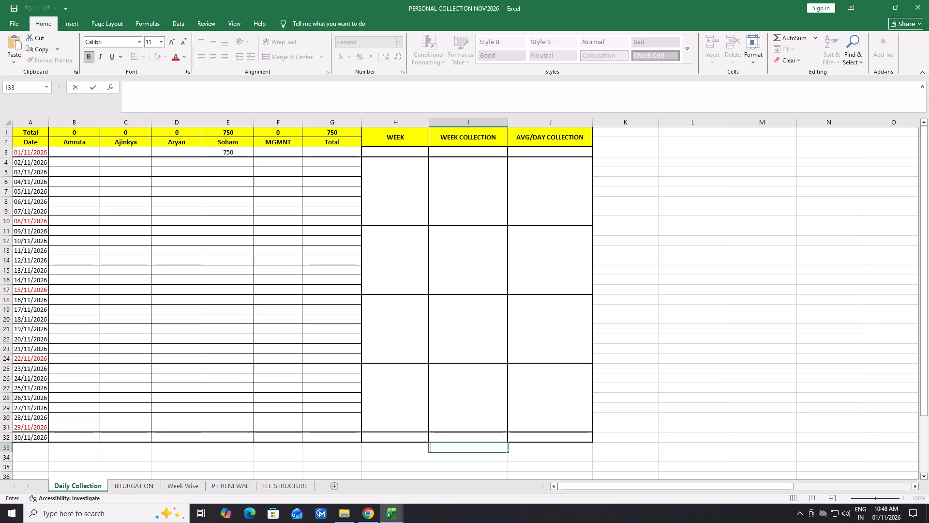
pyautogui.hotkey('ctrl', 's')
pyautogui.click(677, 338)
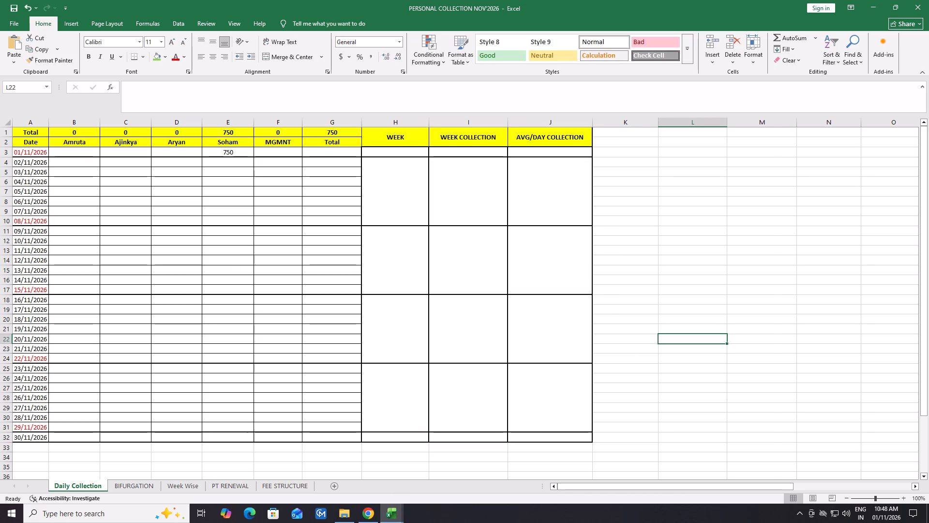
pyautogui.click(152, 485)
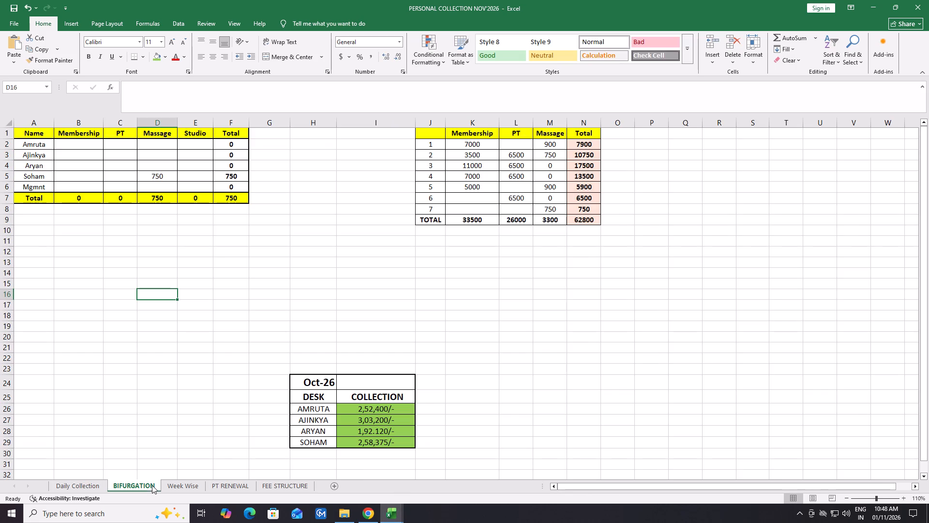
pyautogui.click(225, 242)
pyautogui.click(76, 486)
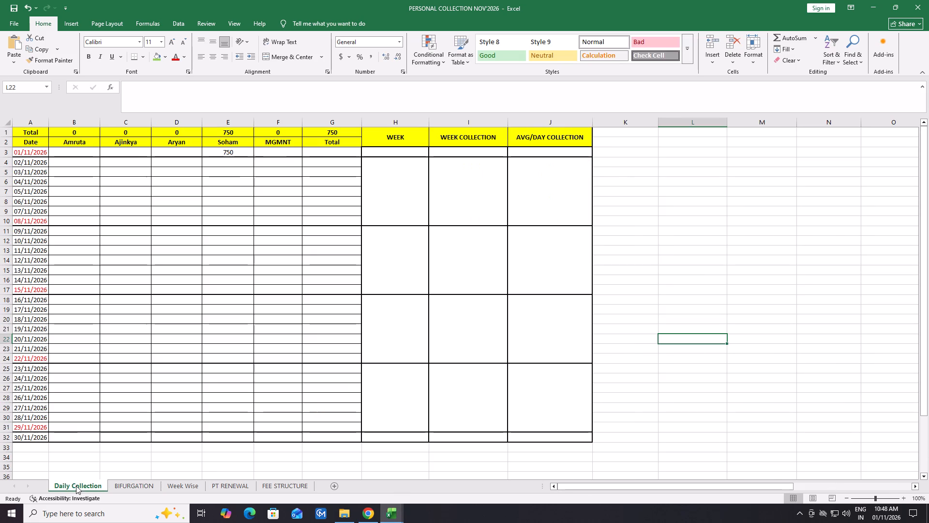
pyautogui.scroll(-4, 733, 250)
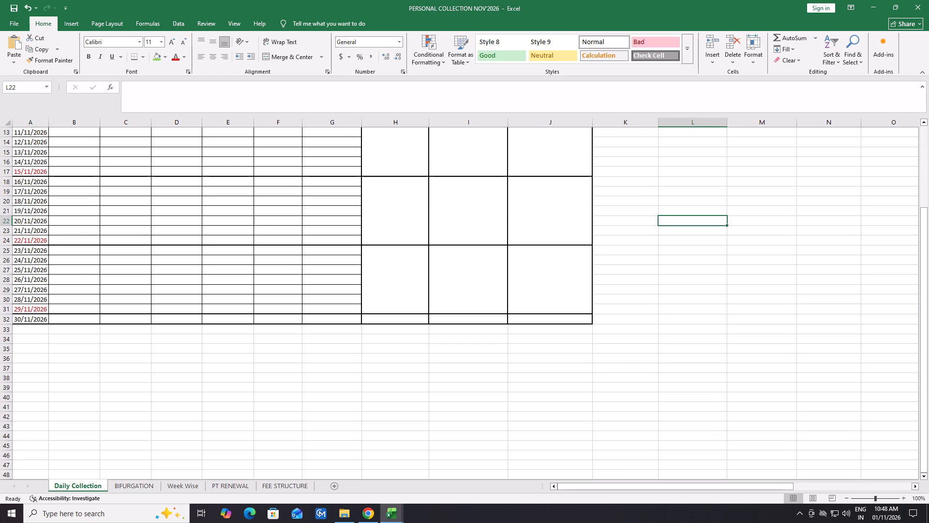
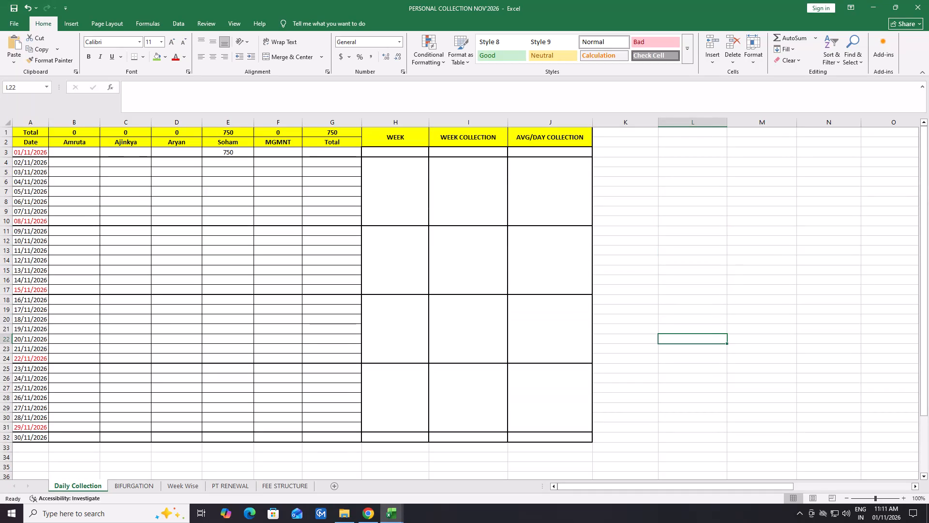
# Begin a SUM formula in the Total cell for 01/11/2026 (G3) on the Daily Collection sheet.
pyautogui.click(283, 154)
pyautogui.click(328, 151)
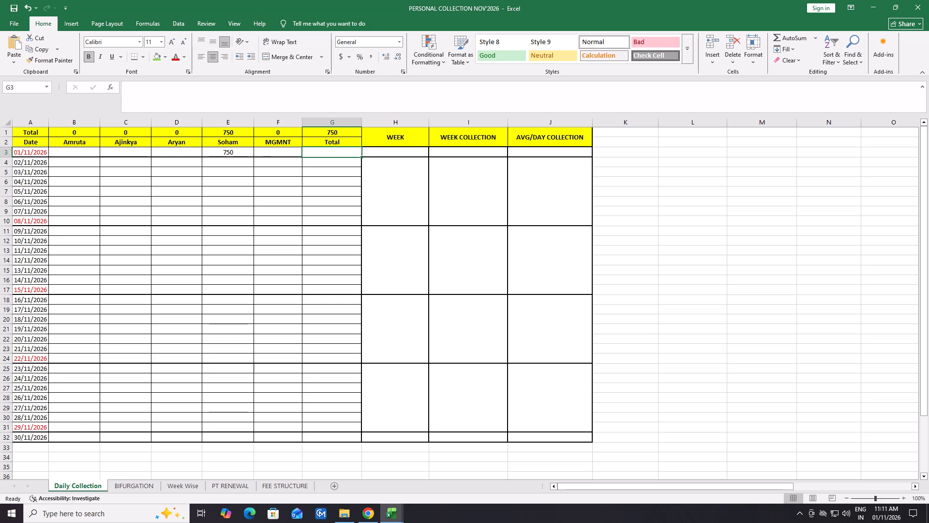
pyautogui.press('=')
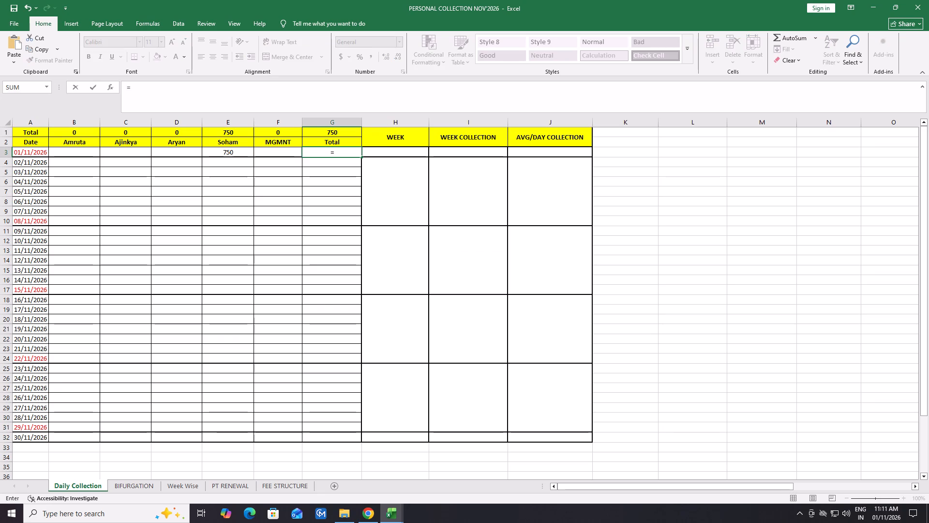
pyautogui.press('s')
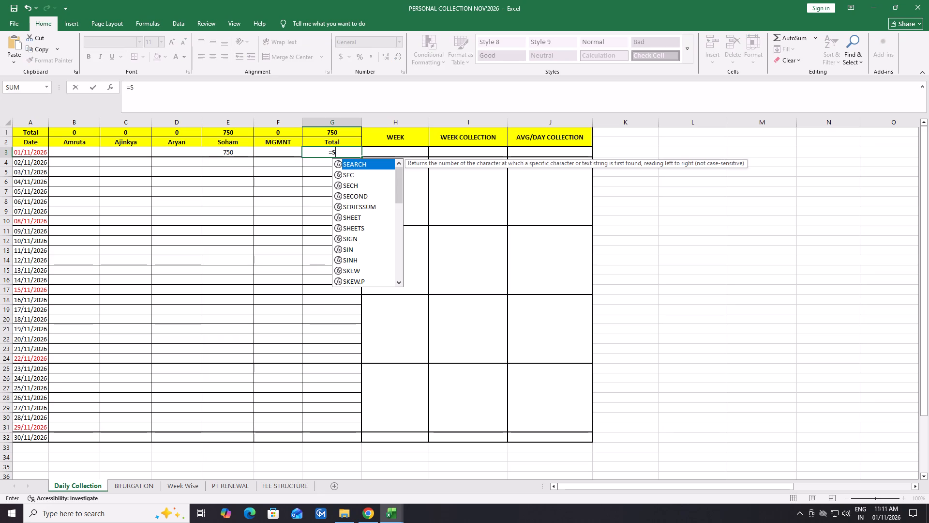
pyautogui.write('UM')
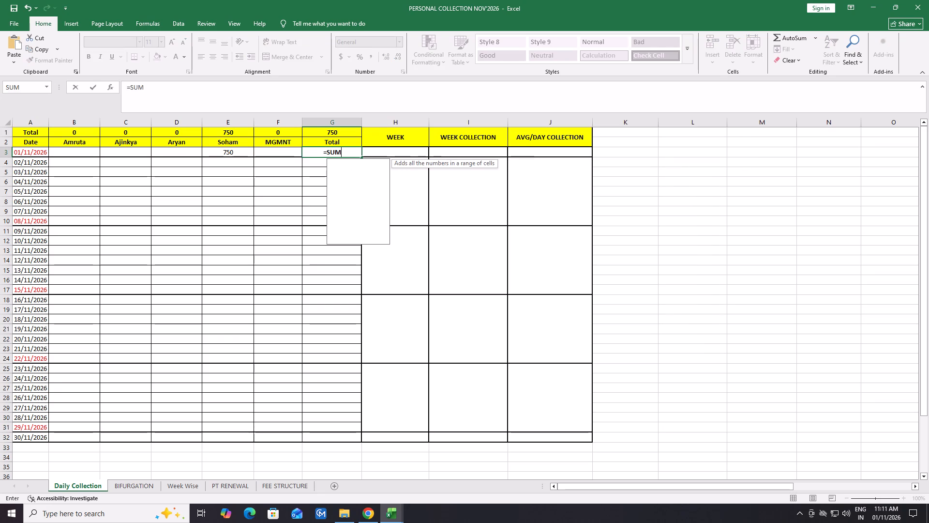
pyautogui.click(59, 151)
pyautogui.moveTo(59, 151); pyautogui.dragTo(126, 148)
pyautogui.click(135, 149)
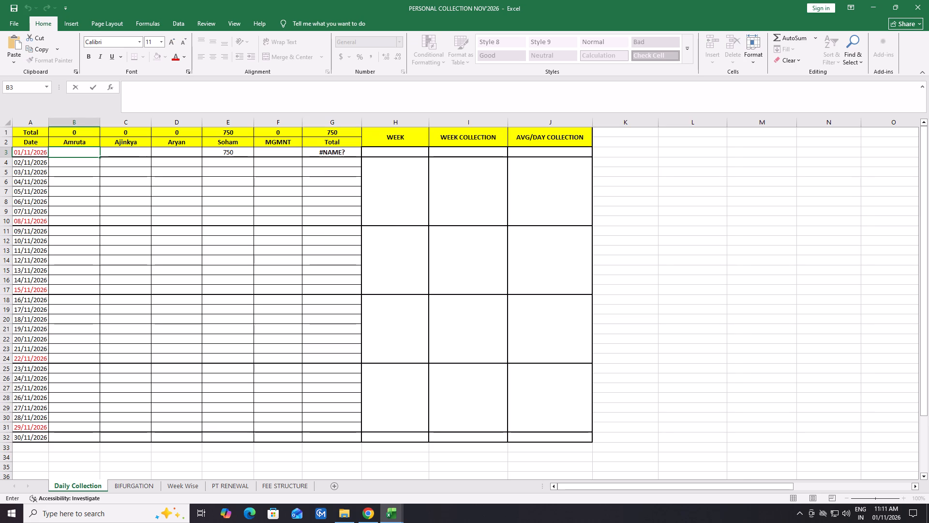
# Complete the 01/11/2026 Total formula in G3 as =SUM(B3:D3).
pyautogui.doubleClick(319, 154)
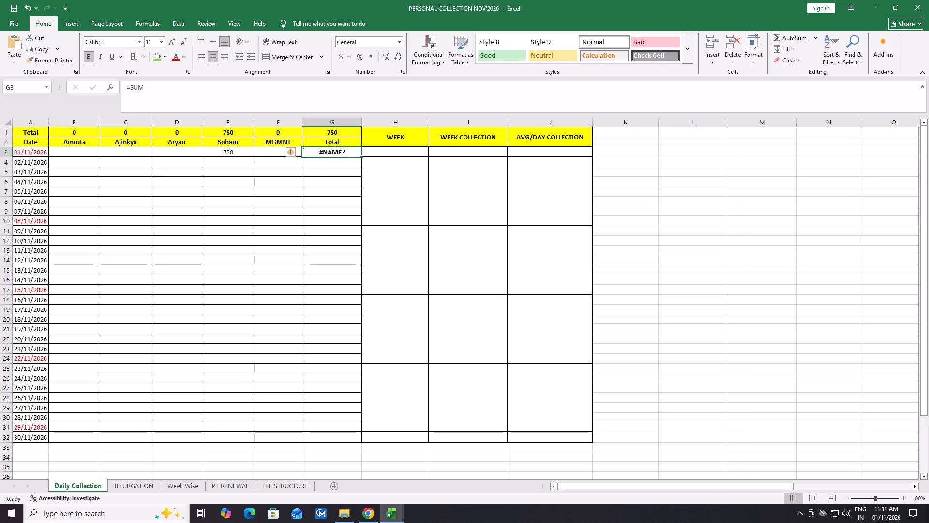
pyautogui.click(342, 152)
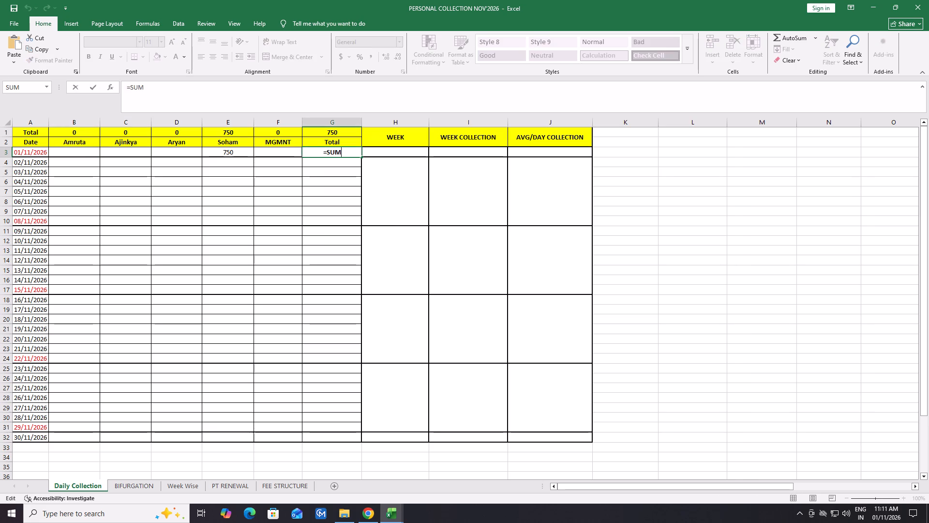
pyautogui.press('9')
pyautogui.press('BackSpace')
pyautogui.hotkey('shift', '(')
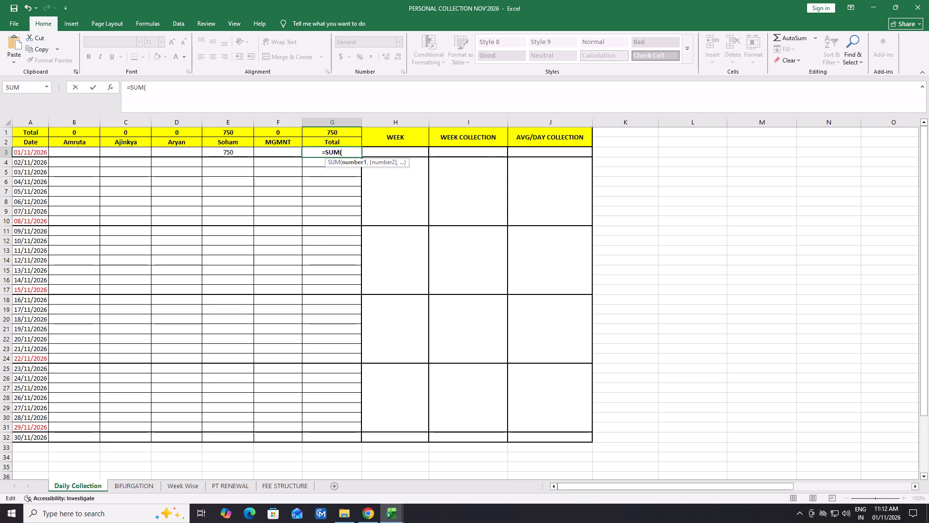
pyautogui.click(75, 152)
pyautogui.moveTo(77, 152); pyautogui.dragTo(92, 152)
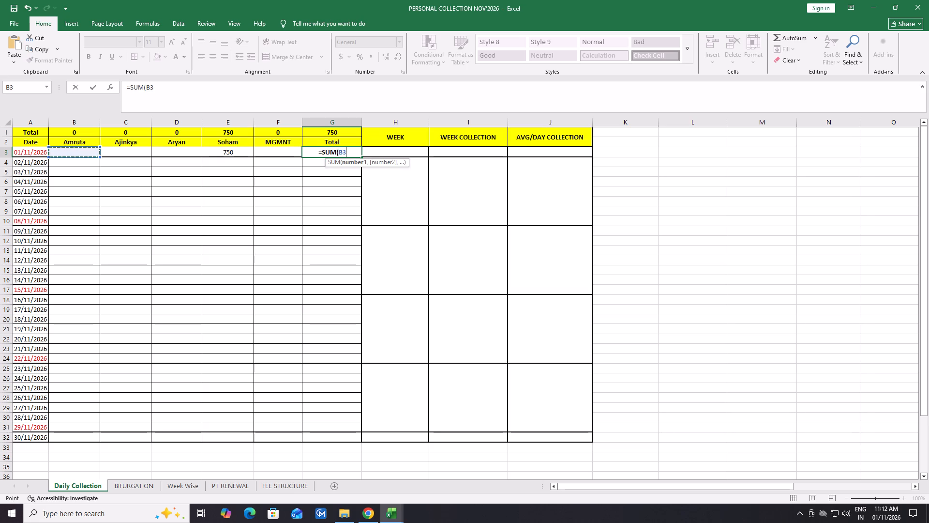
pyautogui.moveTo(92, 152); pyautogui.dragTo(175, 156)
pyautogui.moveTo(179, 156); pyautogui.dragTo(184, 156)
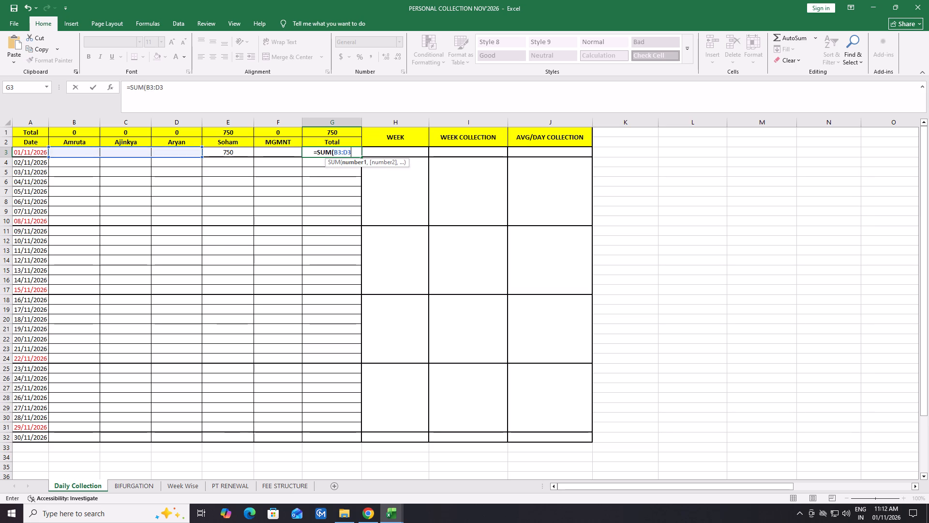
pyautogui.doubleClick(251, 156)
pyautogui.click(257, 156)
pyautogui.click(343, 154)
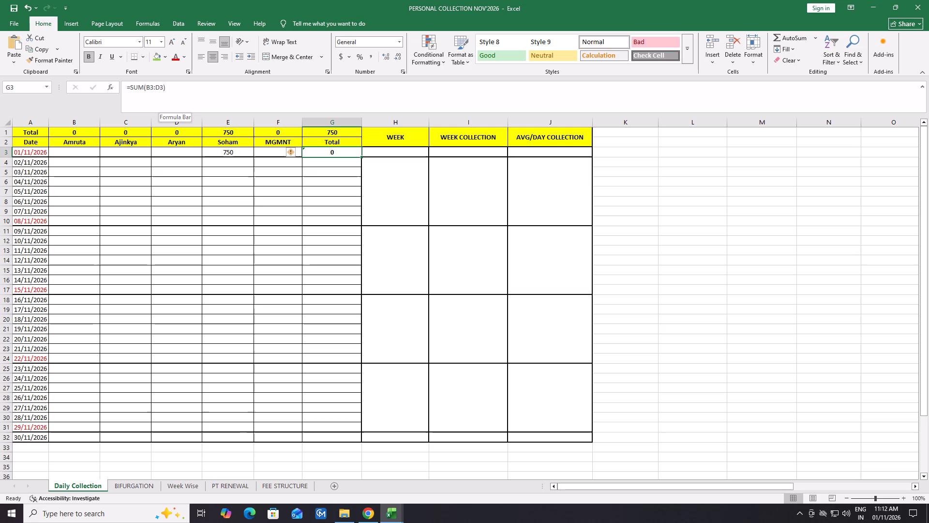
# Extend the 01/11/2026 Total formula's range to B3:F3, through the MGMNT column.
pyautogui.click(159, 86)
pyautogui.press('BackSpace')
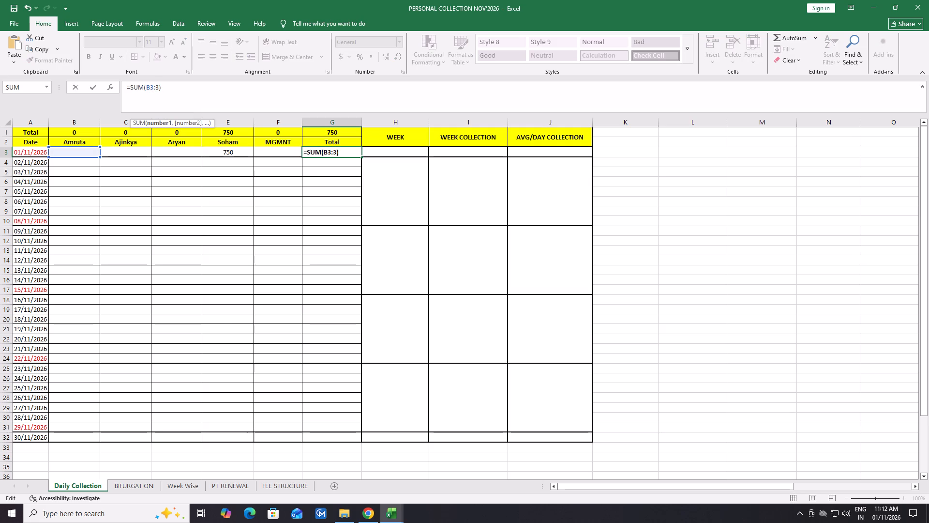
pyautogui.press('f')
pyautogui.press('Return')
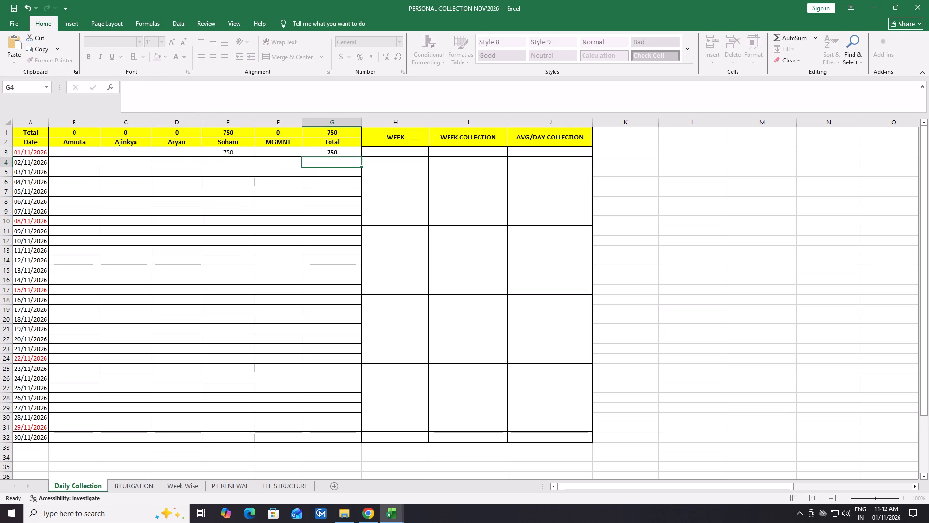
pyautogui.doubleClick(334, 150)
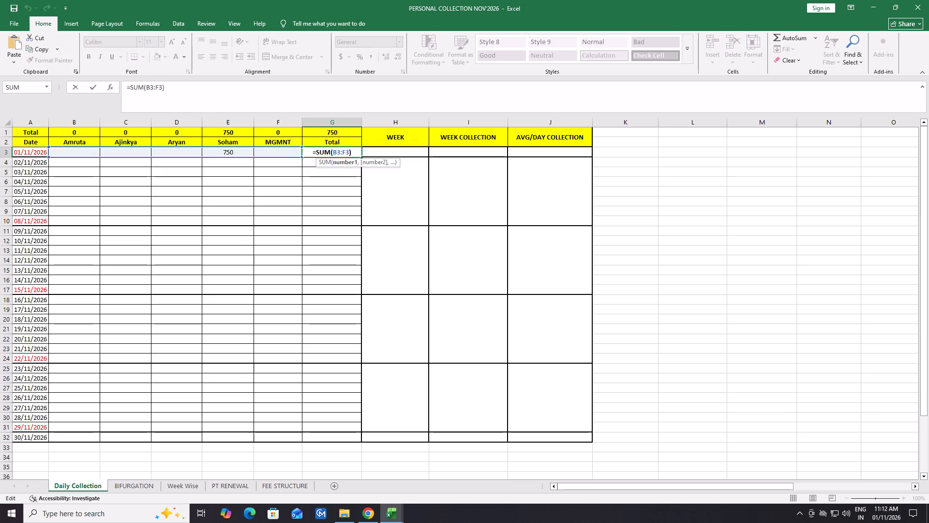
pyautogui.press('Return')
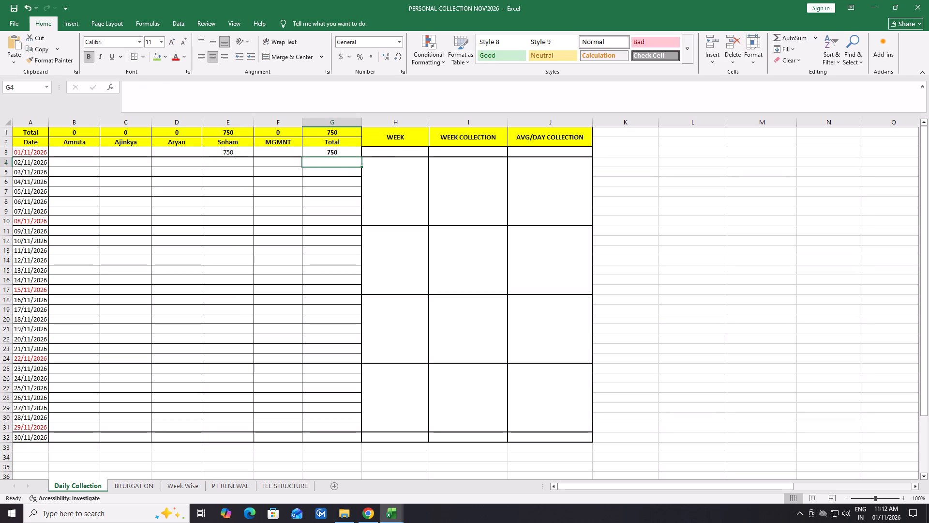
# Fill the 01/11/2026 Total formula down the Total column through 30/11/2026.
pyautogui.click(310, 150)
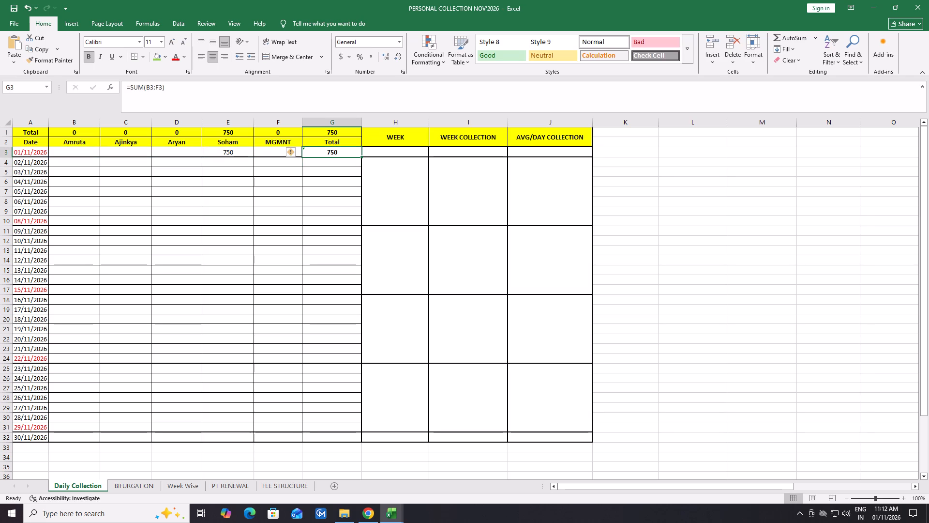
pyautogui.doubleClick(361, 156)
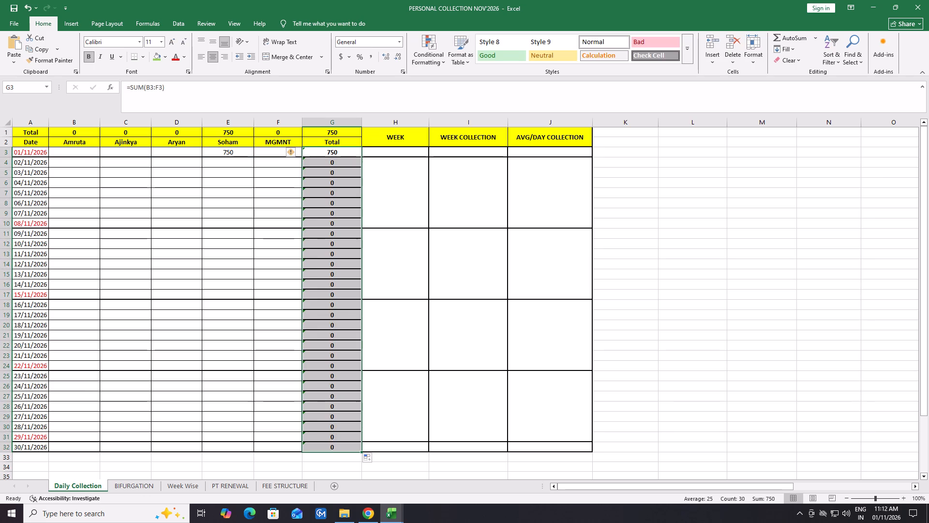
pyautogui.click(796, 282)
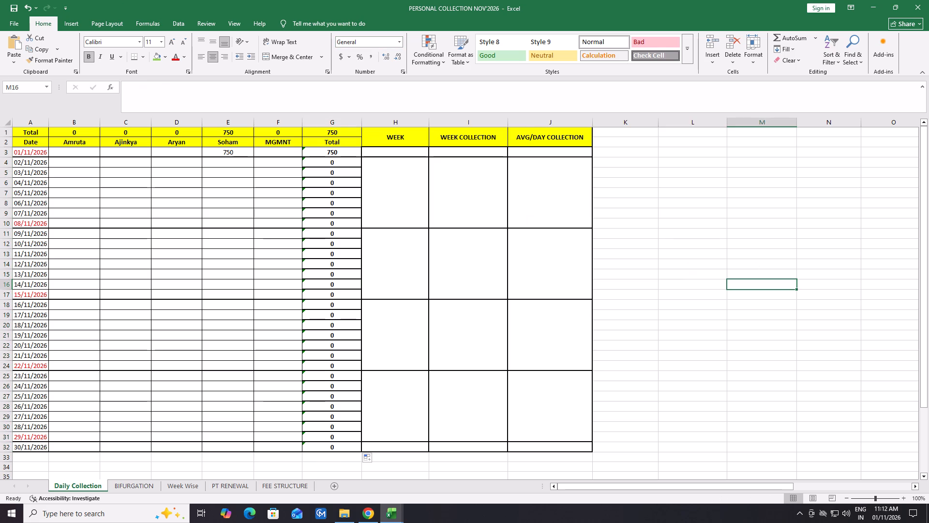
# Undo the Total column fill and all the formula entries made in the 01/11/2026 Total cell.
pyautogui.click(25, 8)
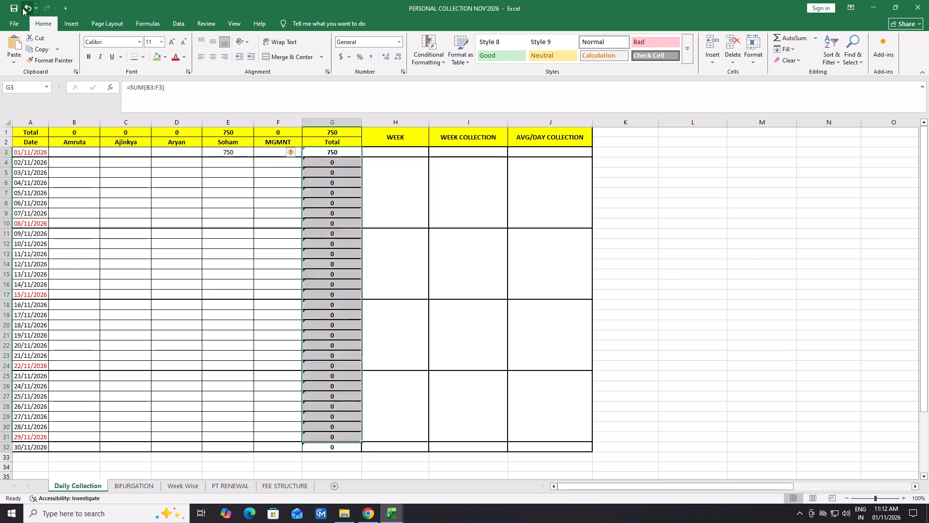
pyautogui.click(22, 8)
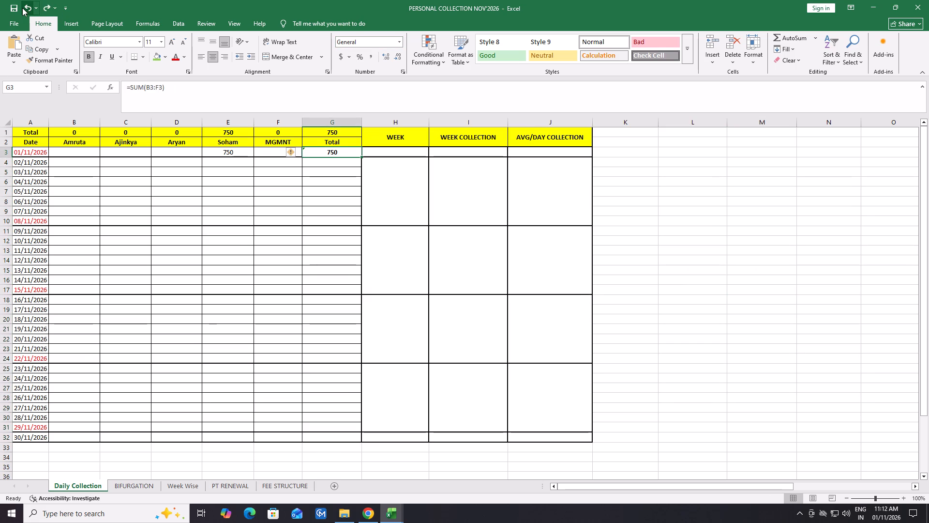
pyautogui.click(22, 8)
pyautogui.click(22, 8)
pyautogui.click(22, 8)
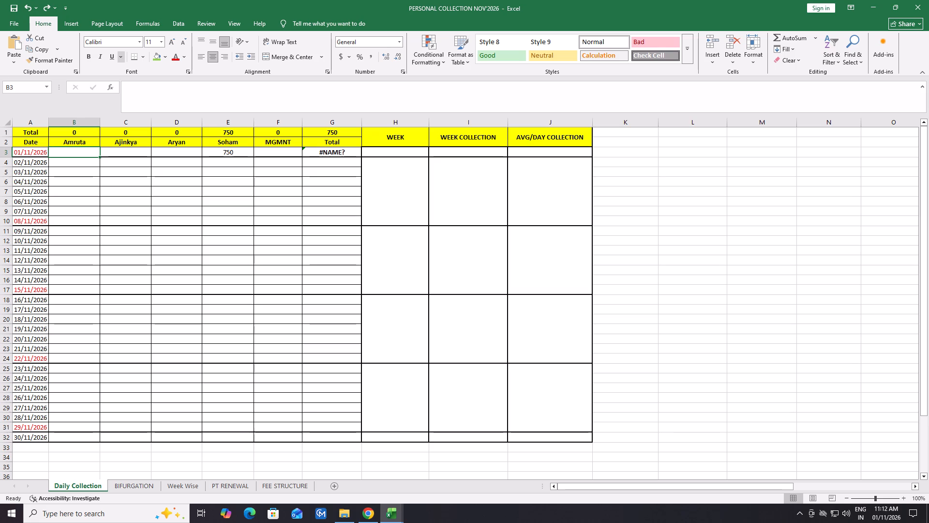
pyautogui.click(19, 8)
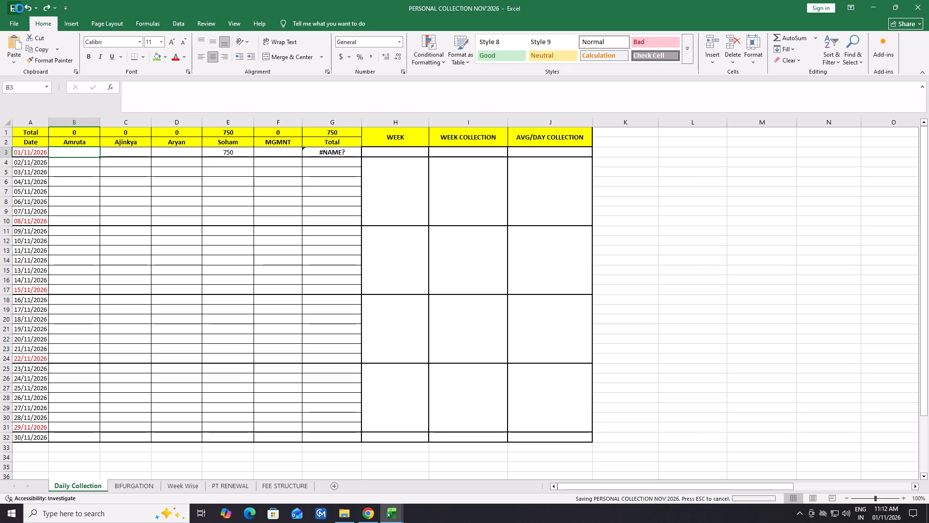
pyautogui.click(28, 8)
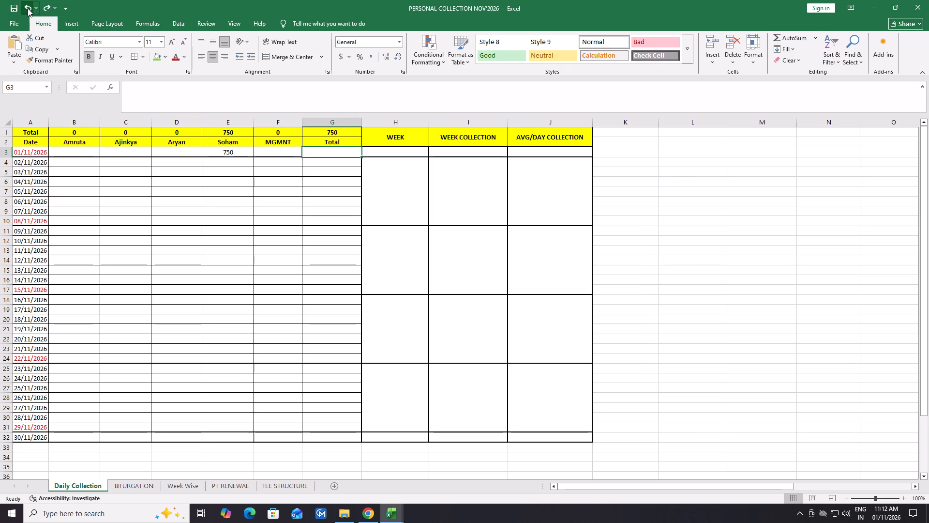
# Enter the formula =SUM(B3:F3) in the Total cell for 01/11/2026 (G3).
pyautogui.click(374, 174)
pyautogui.click(342, 147)
pyautogui.press('=')
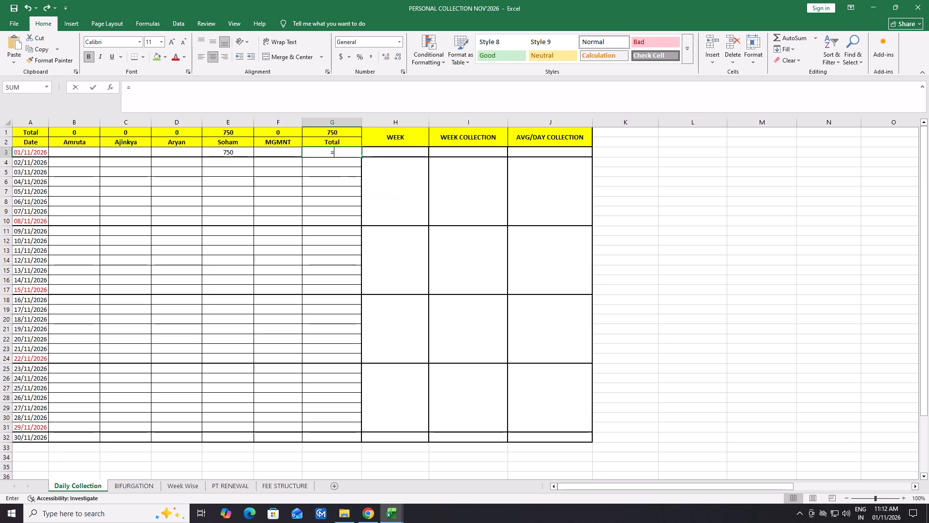
pyautogui.write('SUM')
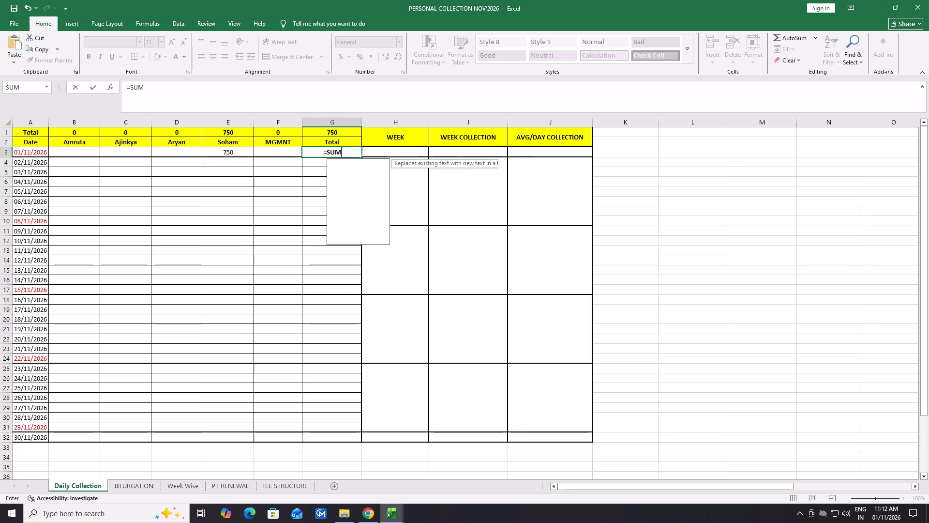
pyautogui.hotkey('shift', '(')
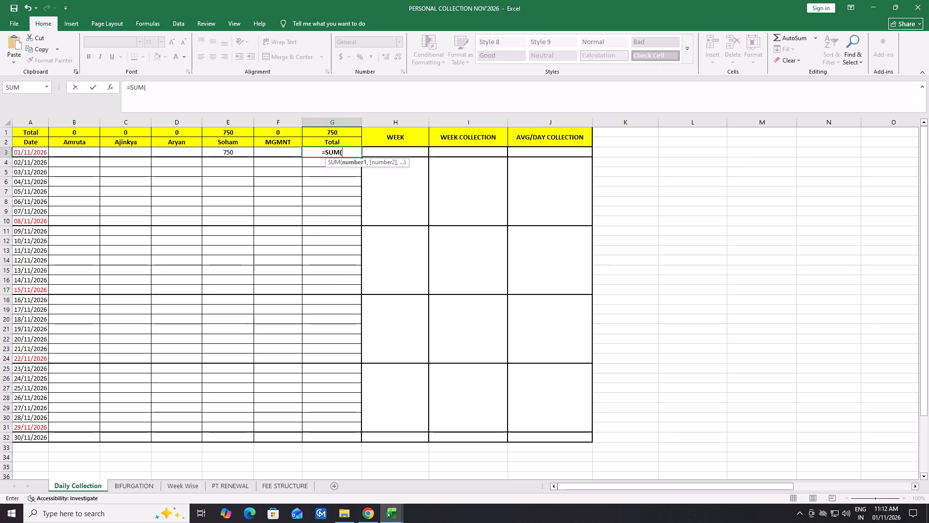
pyautogui.press('b')
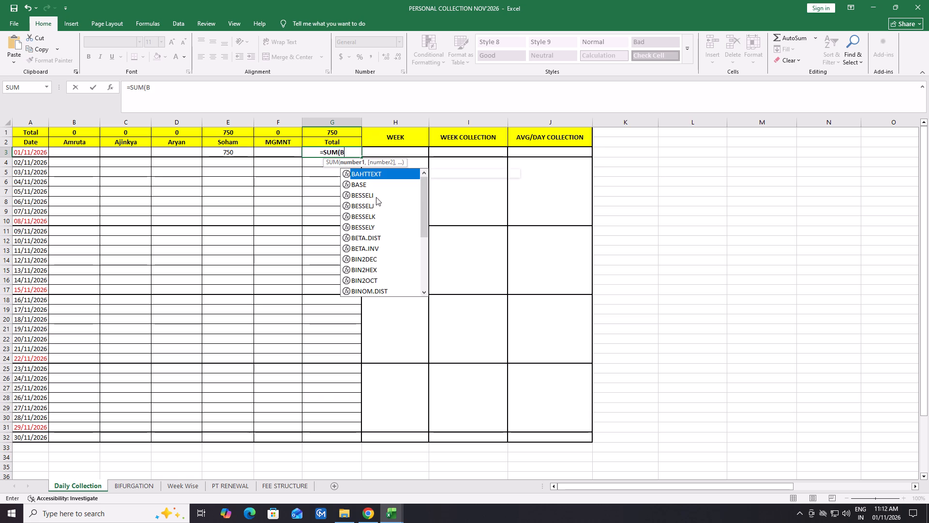
pyautogui.press('3')
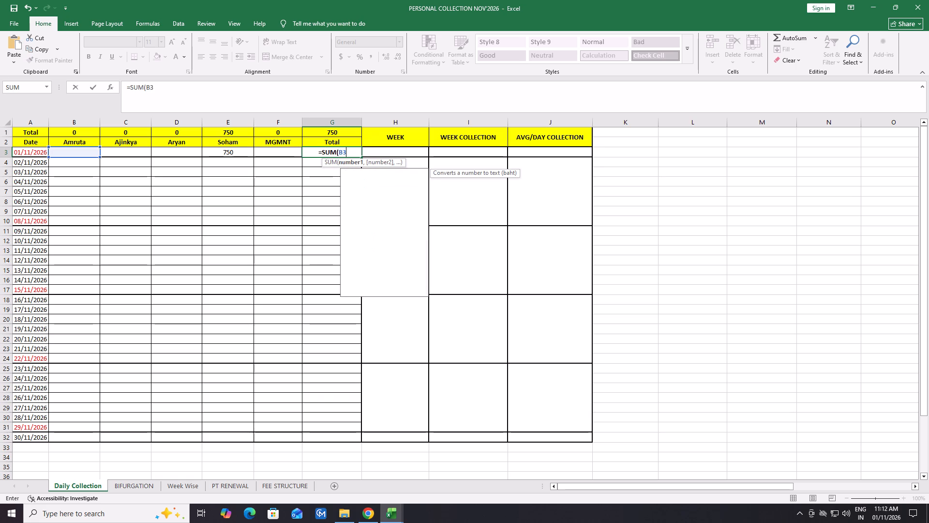
pyautogui.hotkey('shift', ':')
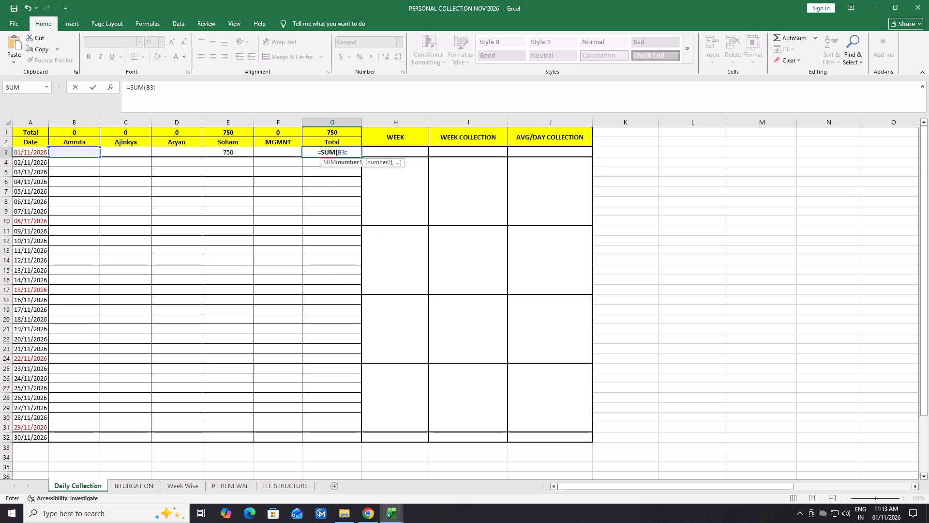
pyautogui.write('F3')
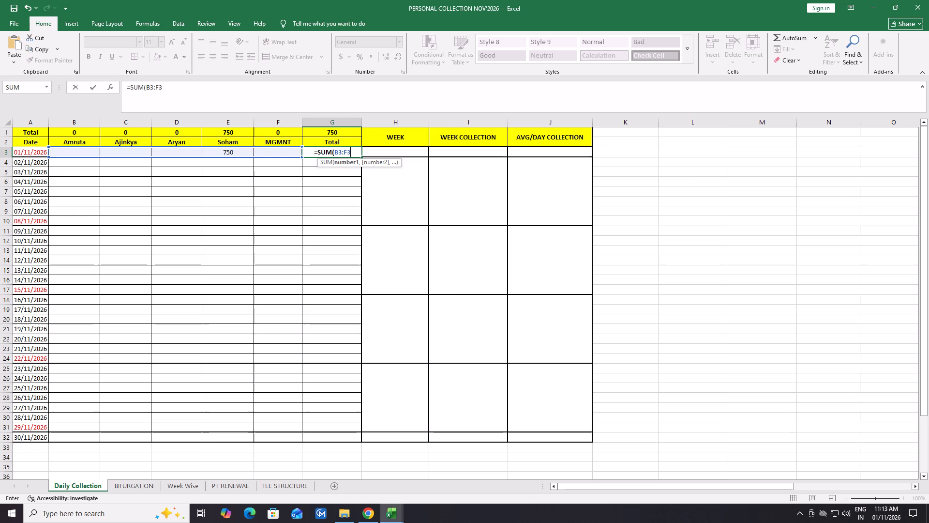
pyautogui.hotkey('shift', ')')
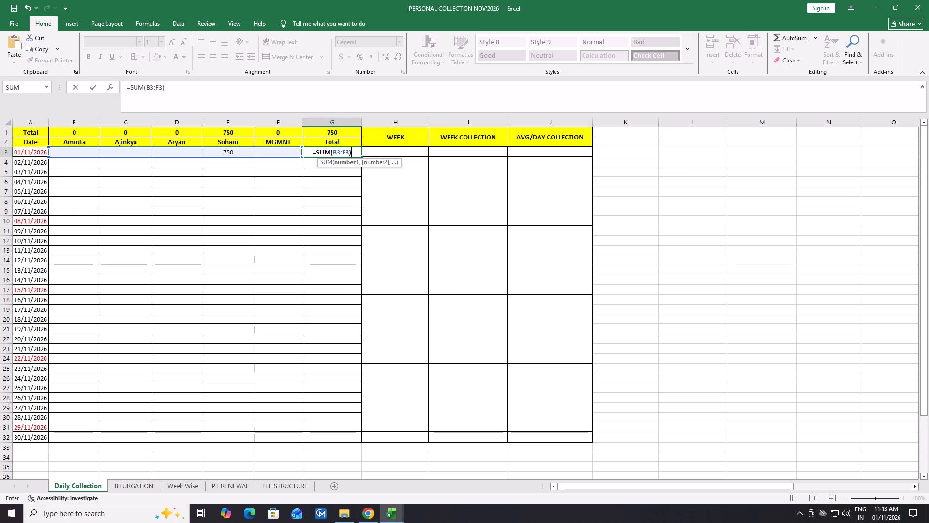
pyautogui.press('Return')
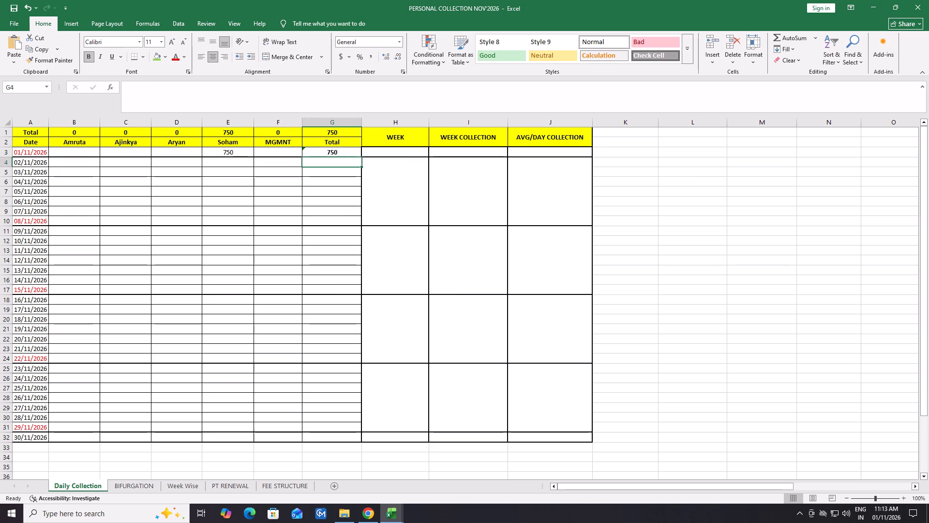
pyautogui.click(349, 152)
pyautogui.click(350, 164)
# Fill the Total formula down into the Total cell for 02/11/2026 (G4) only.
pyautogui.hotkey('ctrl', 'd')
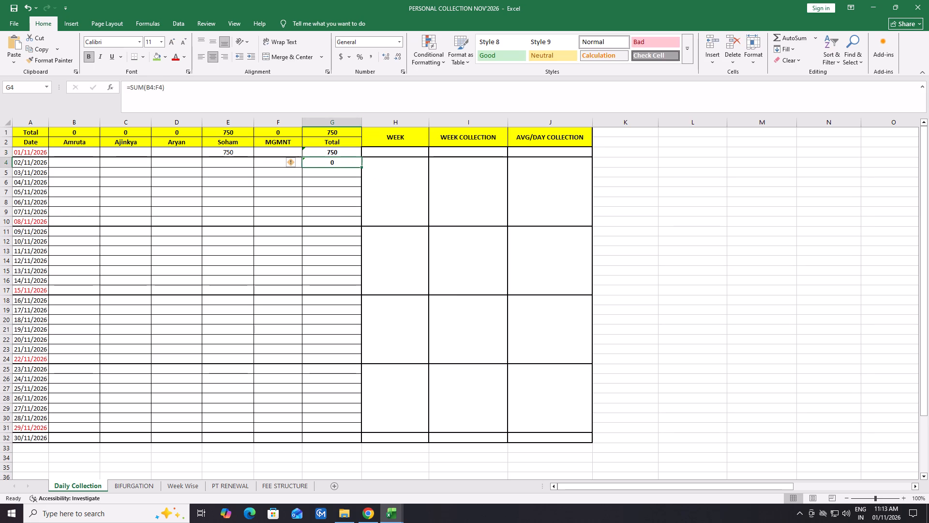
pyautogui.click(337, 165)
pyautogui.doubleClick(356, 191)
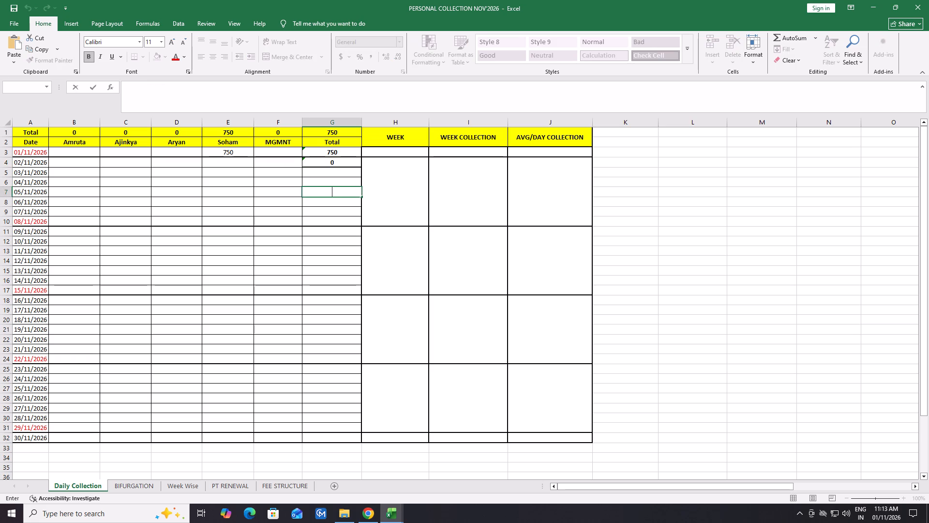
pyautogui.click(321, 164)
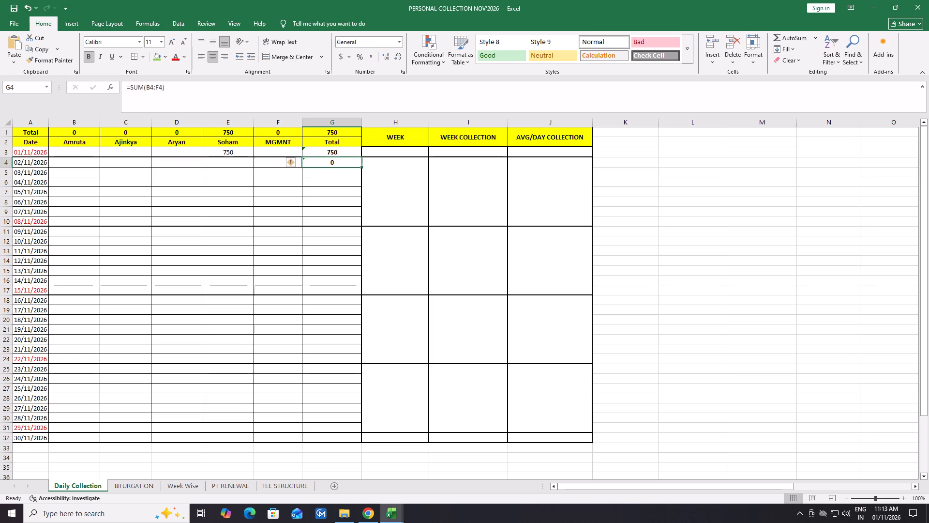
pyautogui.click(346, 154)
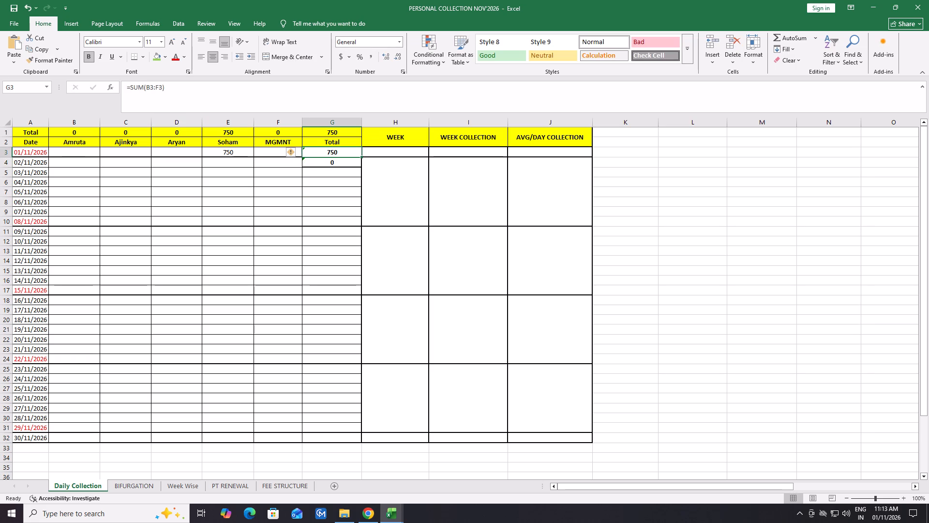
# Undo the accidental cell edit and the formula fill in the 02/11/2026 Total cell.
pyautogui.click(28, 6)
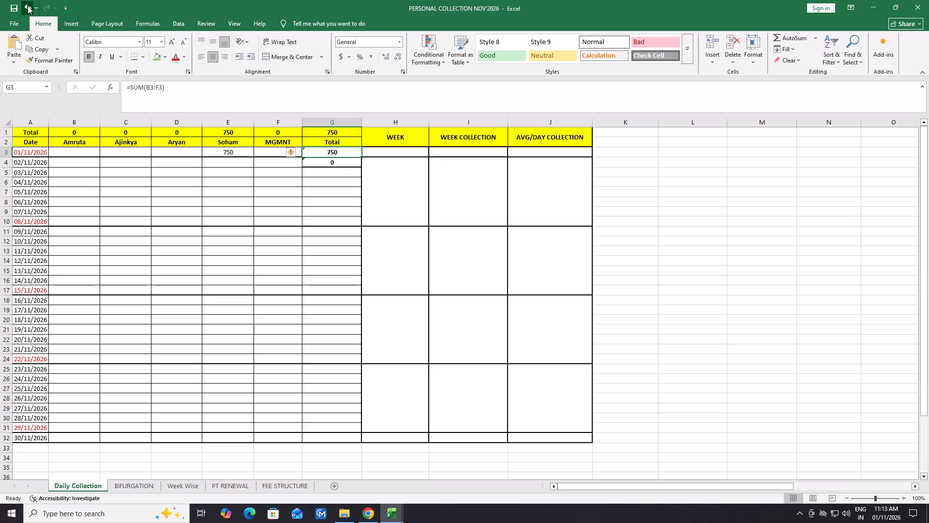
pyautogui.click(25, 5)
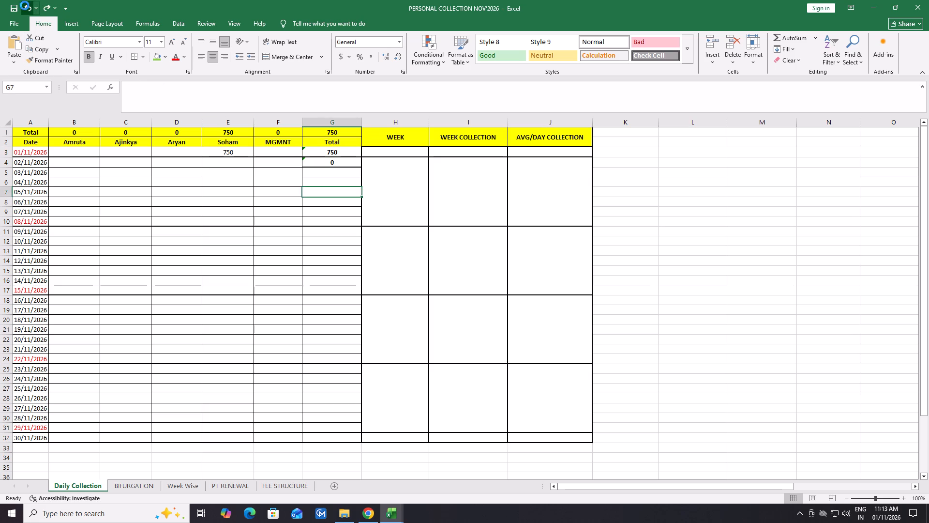
# Fill the 01/11/2026 Total formula from G3 down the Total column through 30/11/2026 (G32).
pyautogui.click(350, 153)
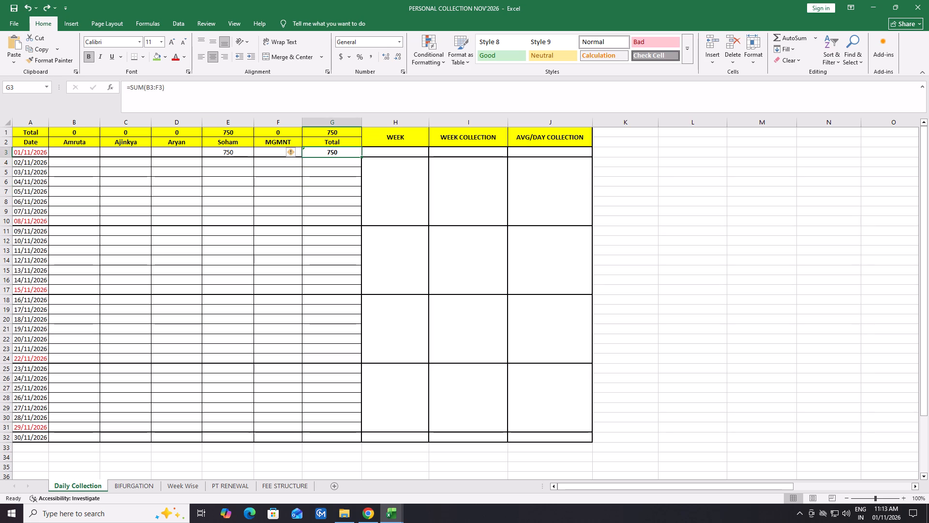
pyautogui.moveTo(362, 156); pyautogui.dragTo(361, 284)
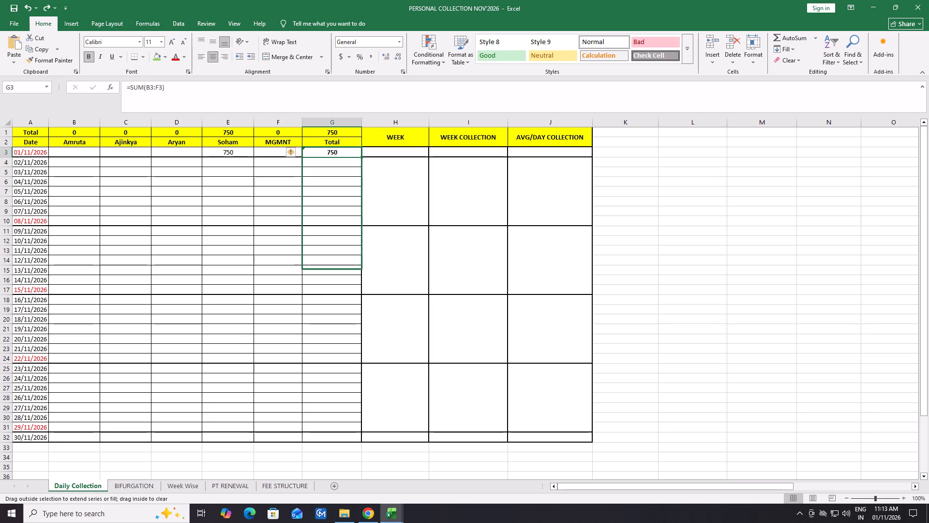
pyautogui.moveTo(361, 284); pyautogui.dragTo(374, 437)
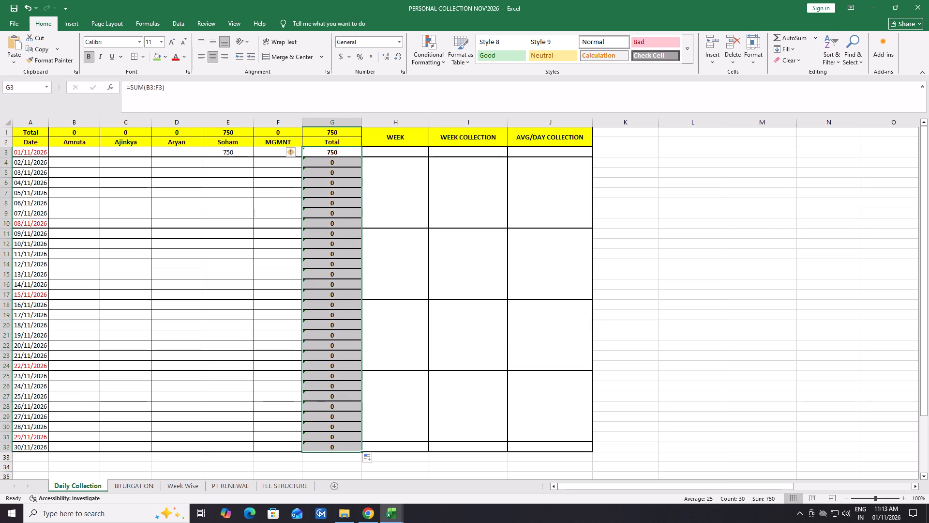
pyautogui.click(662, 349)
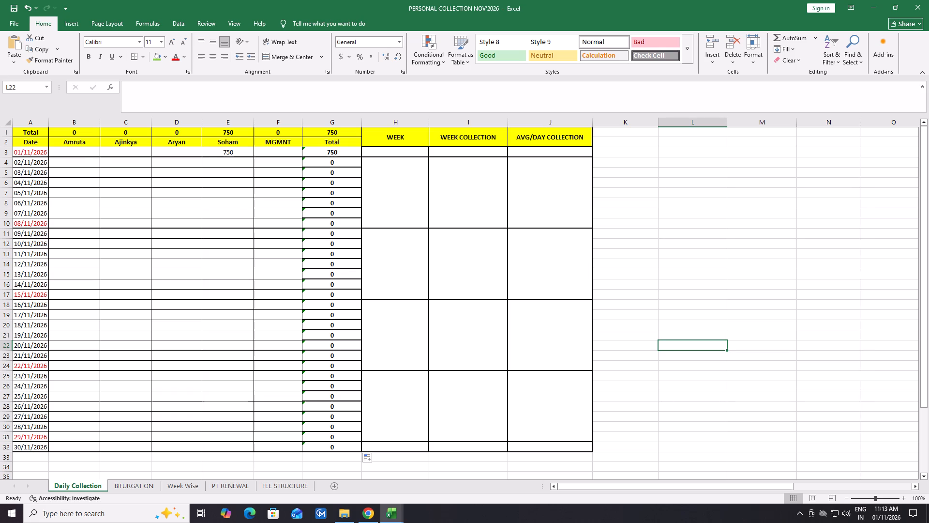
# Check the row ranges of the filled Total formulas in several cells of the Daily Collection Total column.
pyautogui.tripleClick(285, 162)
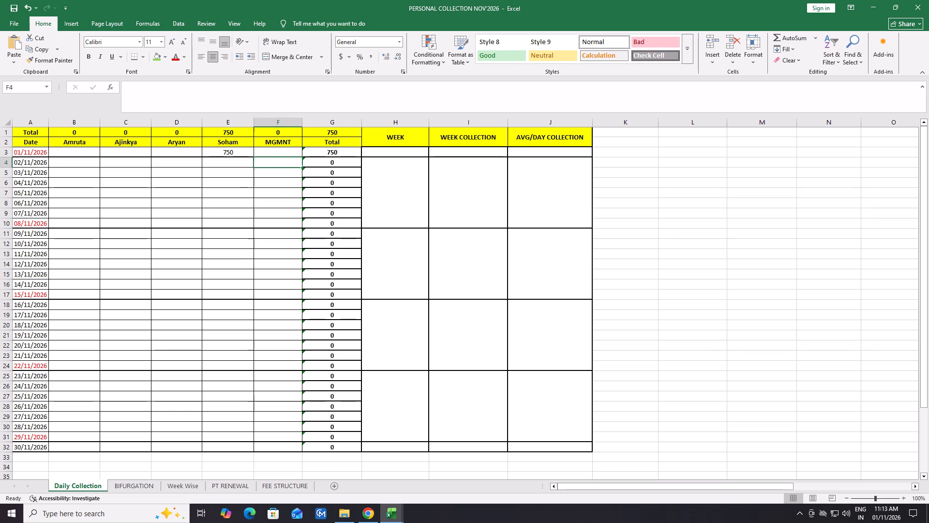
pyautogui.click(327, 161)
pyautogui.click(331, 152)
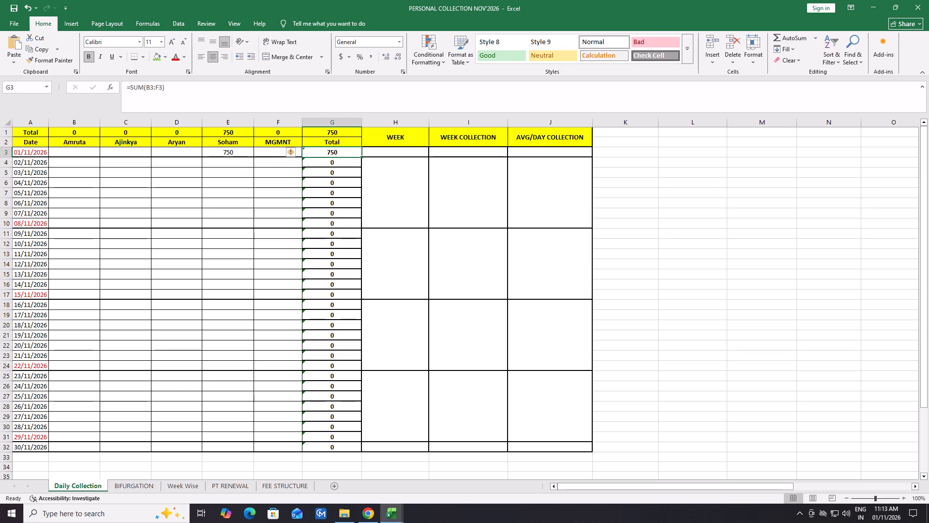
pyautogui.doubleClick(667, 245)
pyautogui.click(316, 175)
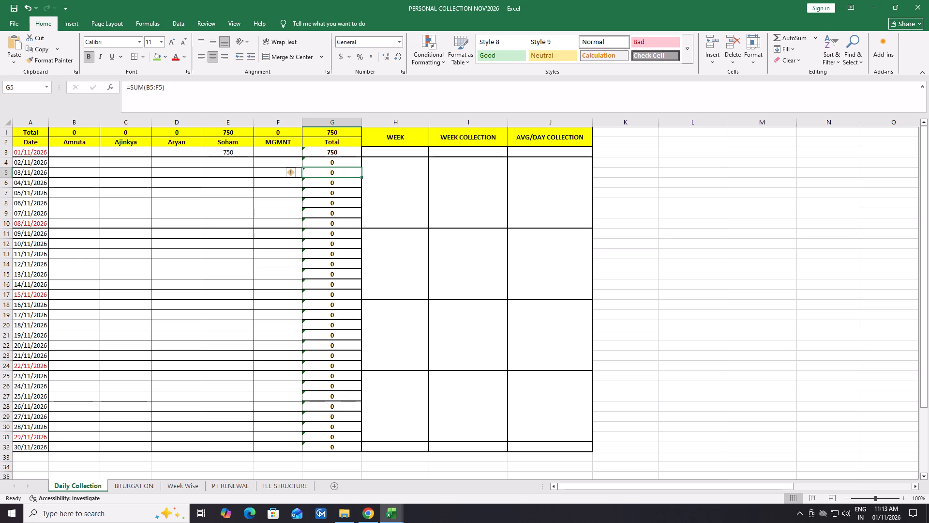
pyautogui.click(321, 163)
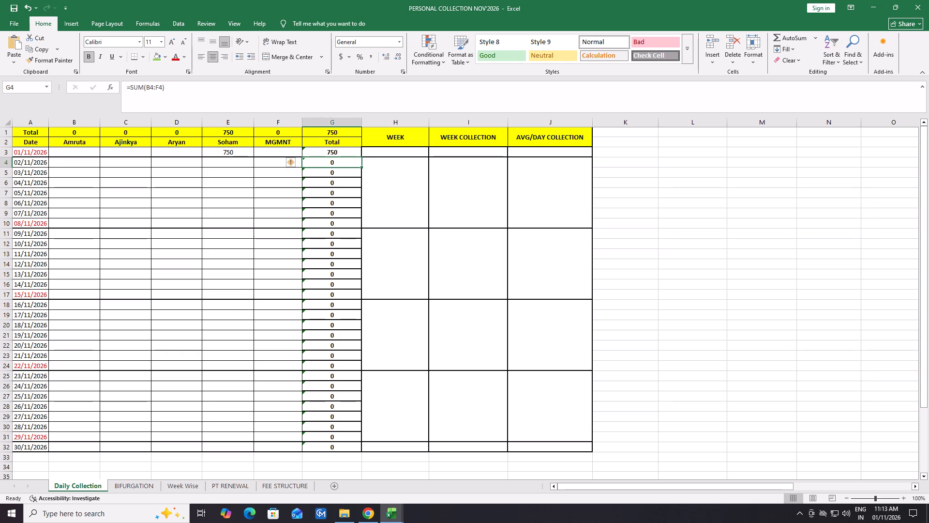
pyautogui.click(226, 158)
pyautogui.click(271, 160)
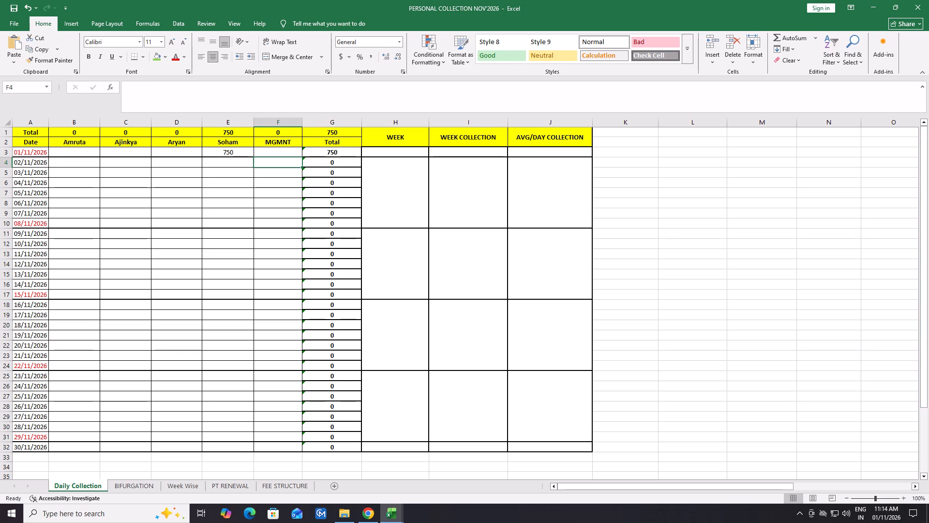
pyautogui.click(330, 168)
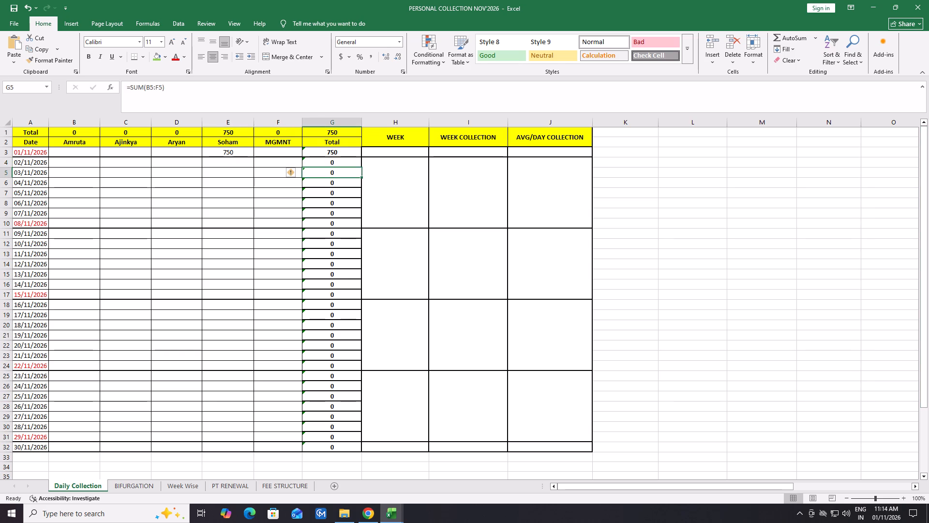
pyautogui.click(653, 264)
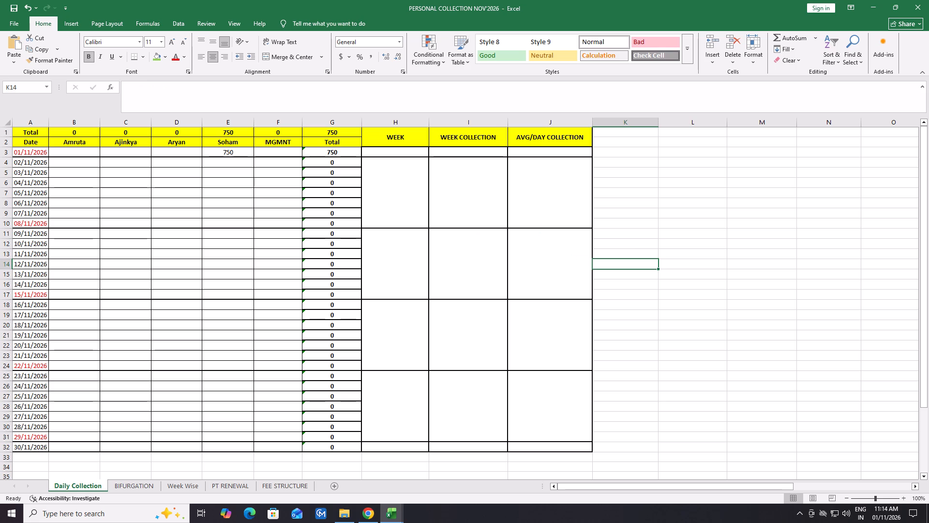
pyautogui.click(332, 353)
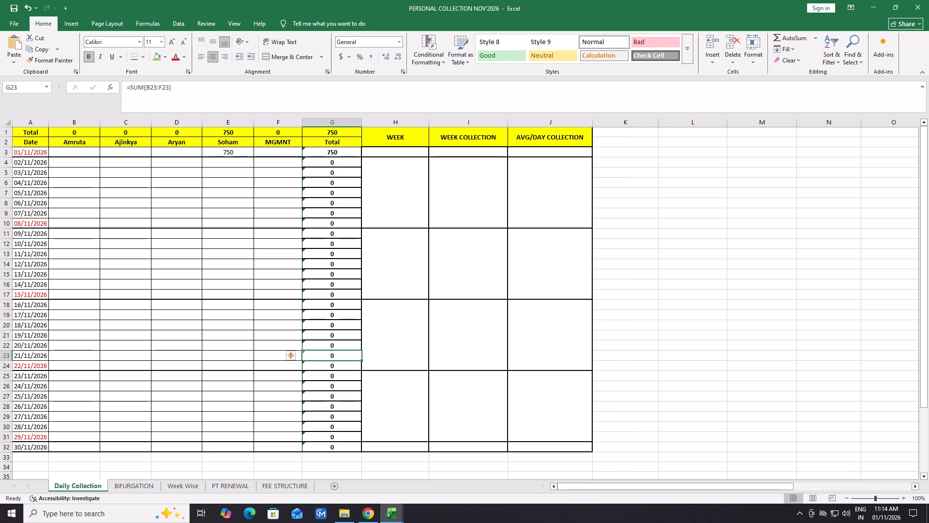
pyautogui.click(721, 306)
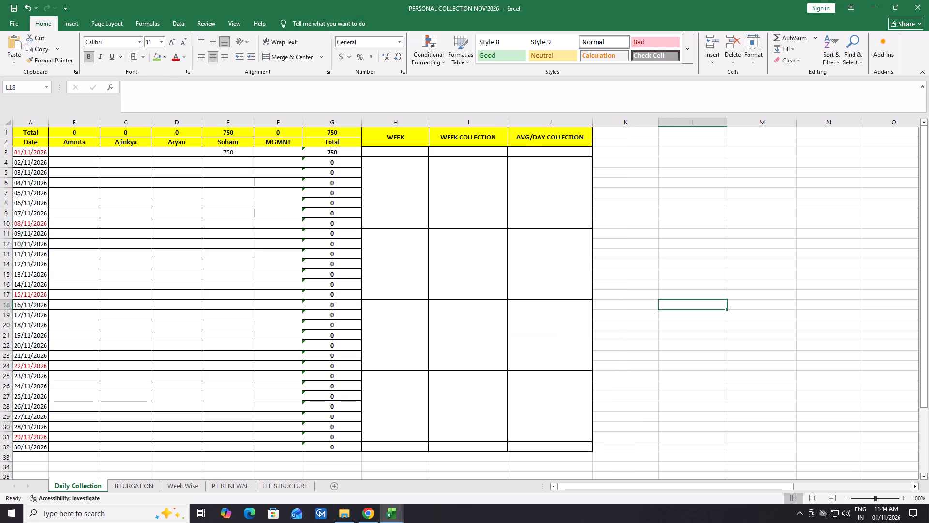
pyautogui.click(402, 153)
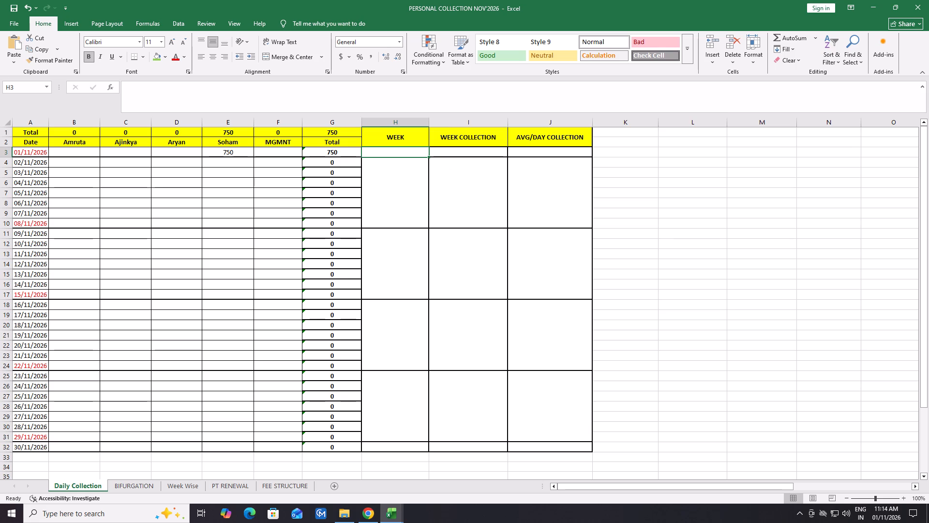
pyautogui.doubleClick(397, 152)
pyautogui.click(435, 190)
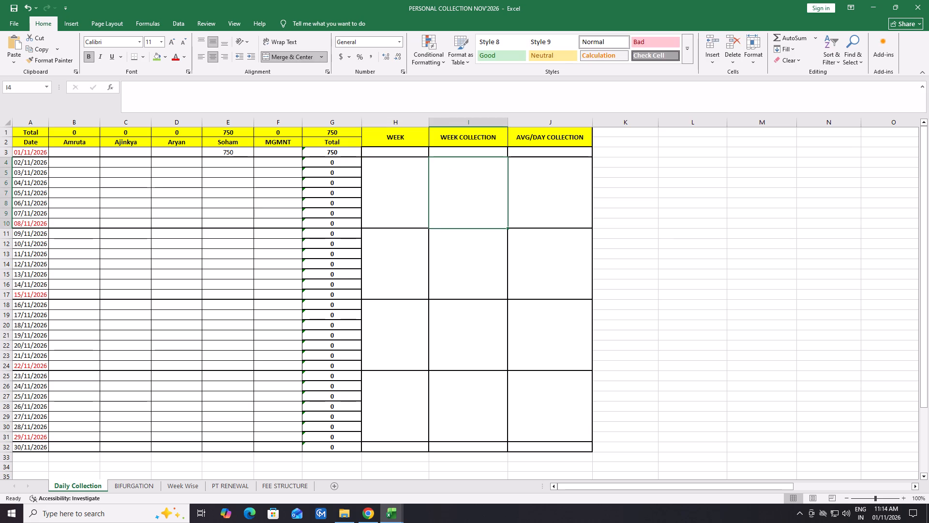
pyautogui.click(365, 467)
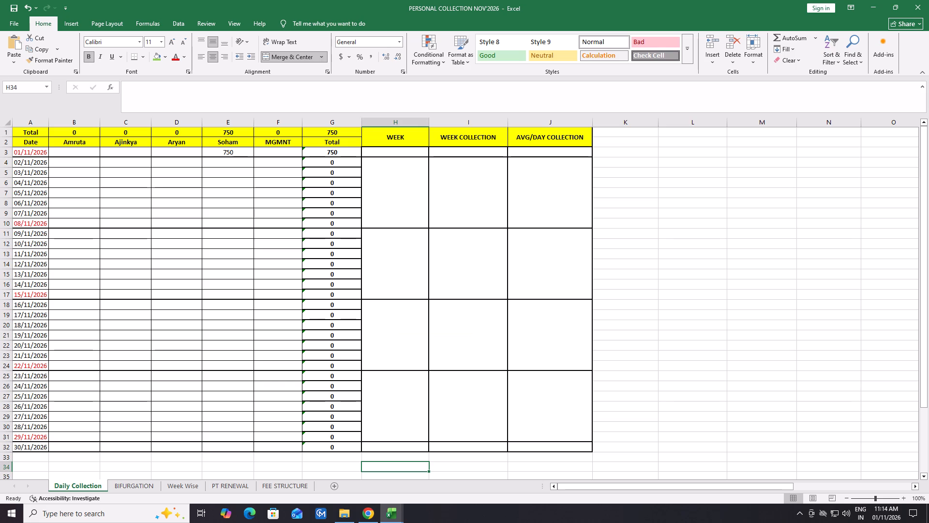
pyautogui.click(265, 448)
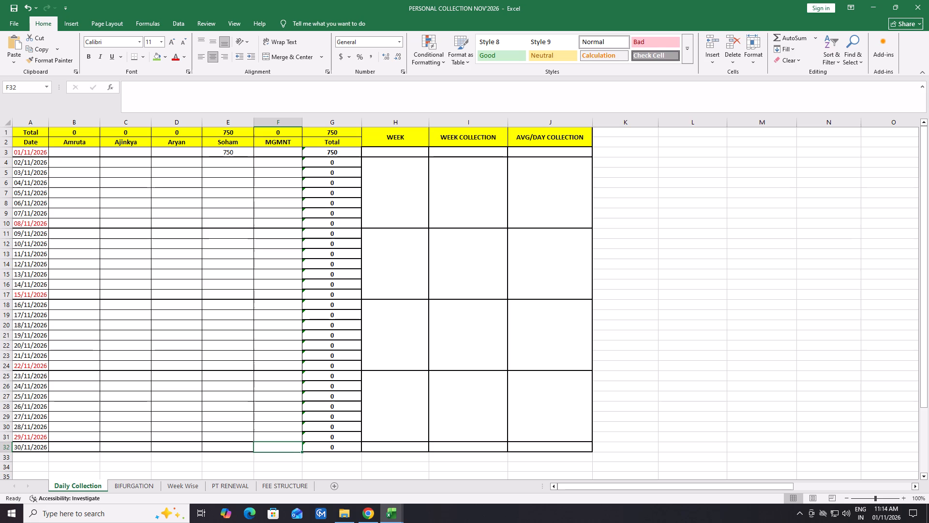
# Save the November personal collection workbook.
pyautogui.hotkey('ctrl', 's')
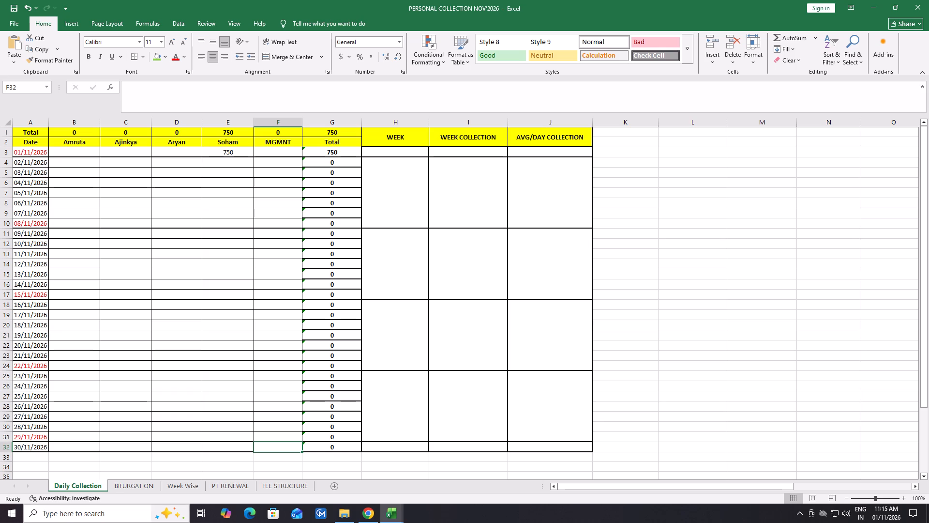
# Compare the collection entries and totals on the BIFURGATION sheet with those on the Daily Collection sheet.
pyautogui.click(141, 486)
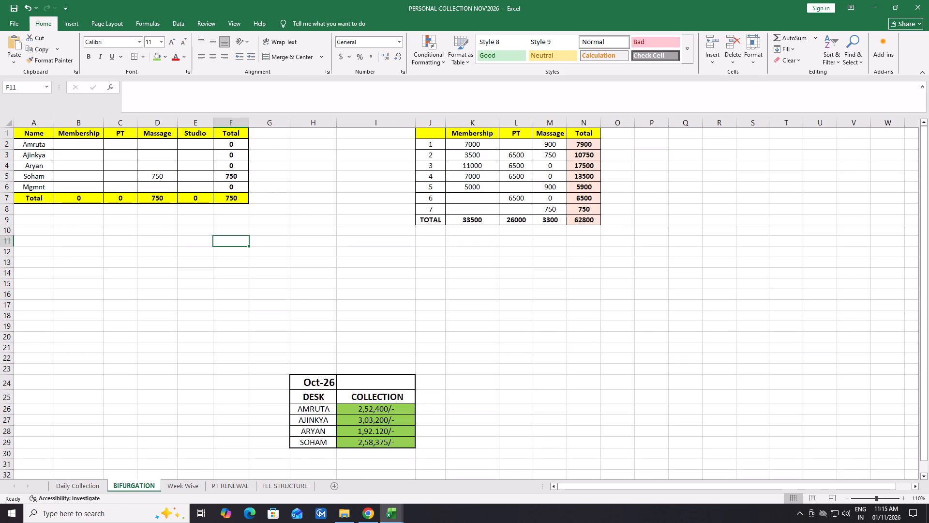
pyautogui.click(367, 379)
pyautogui.click(490, 379)
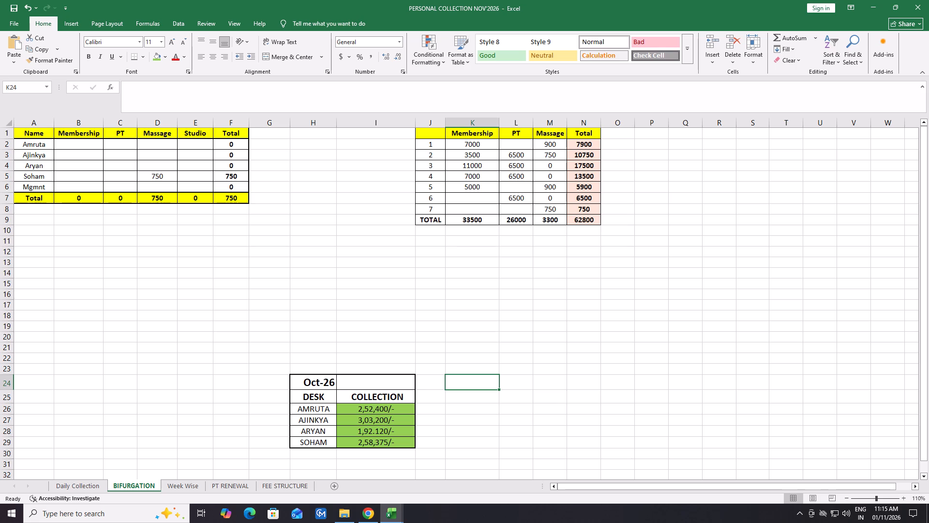
pyautogui.click(95, 492)
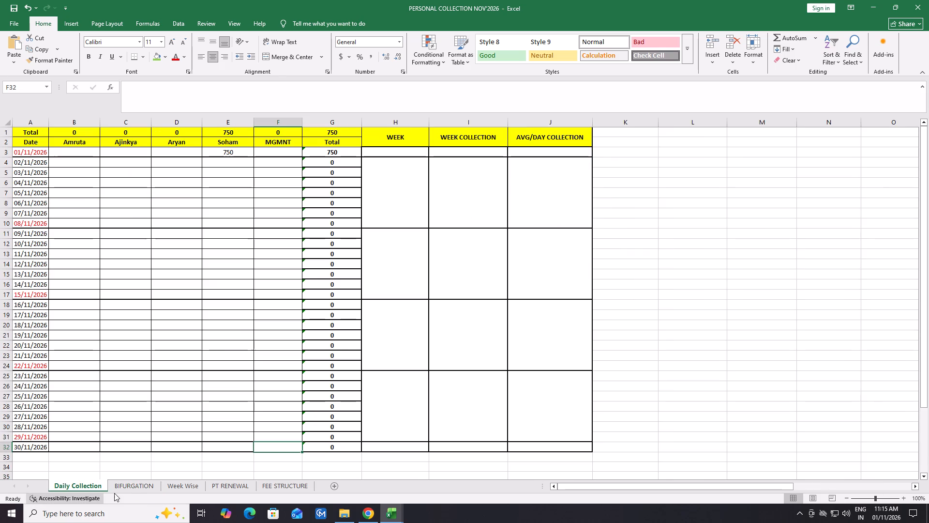
pyautogui.click(143, 489)
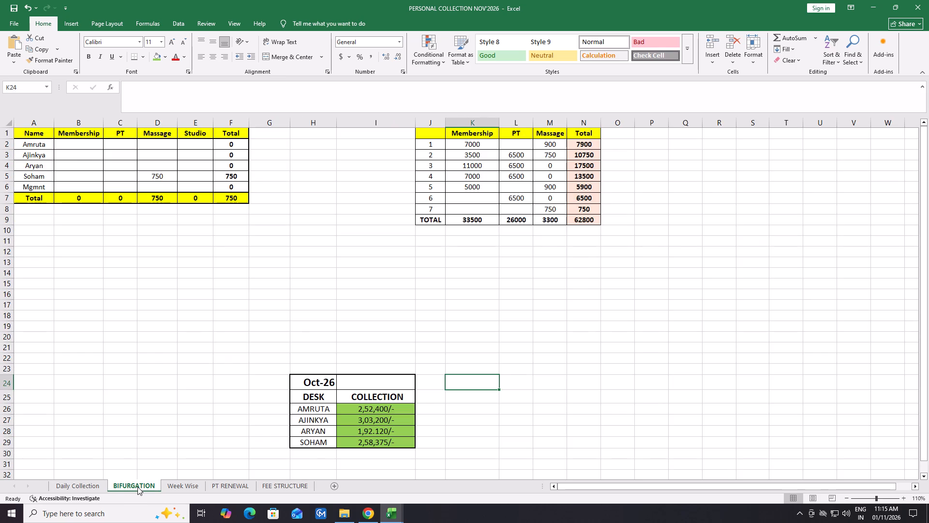
pyautogui.click(85, 479)
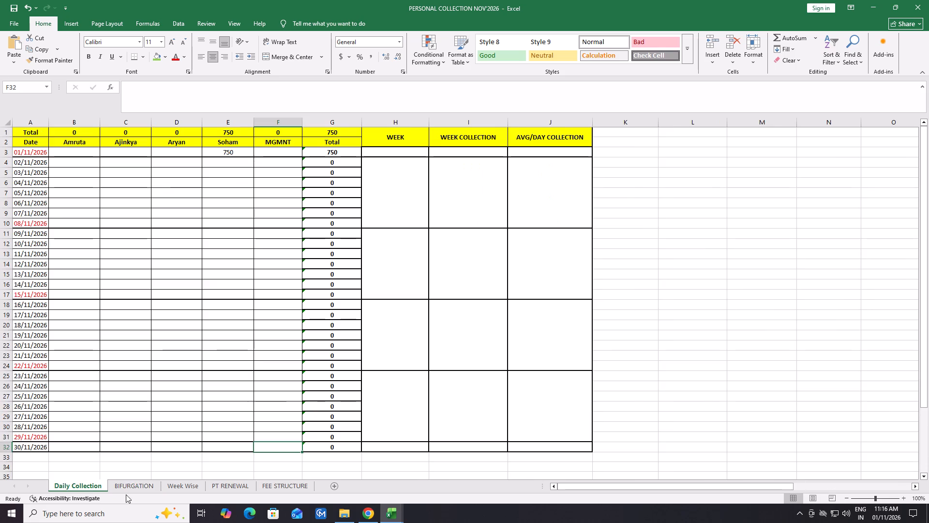
pyautogui.click(145, 485)
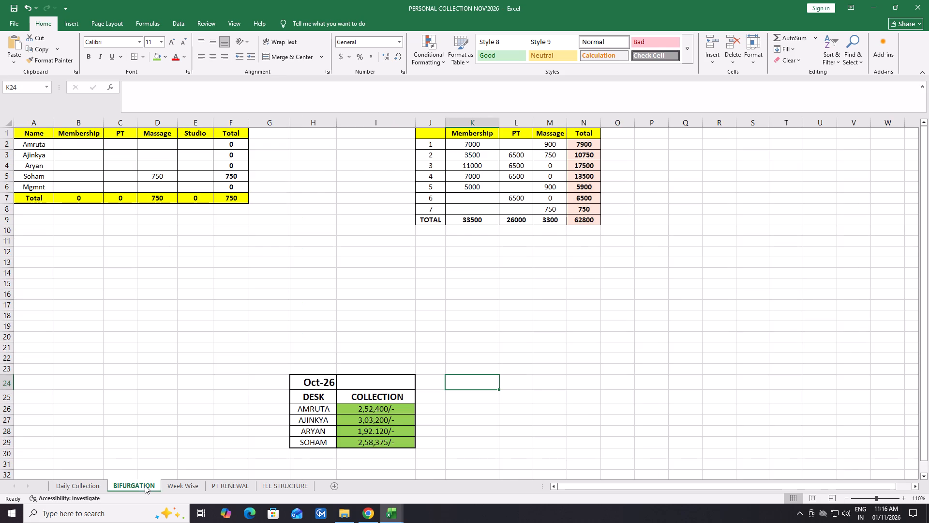
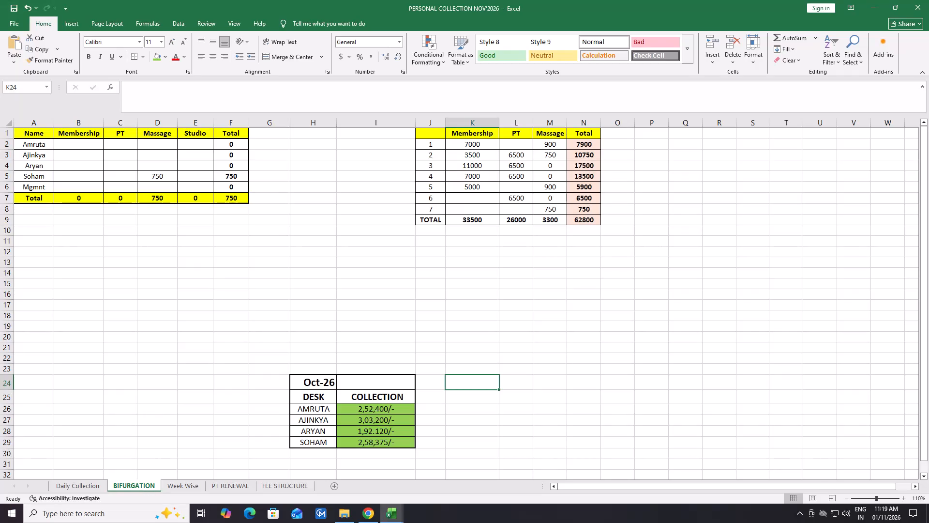
# Check the summed ranges in the Total column formulas for 01/11/2026, 02/11/2026 and 30/11/2026 on the Daily Collection sheet.
pyautogui.click(97, 482)
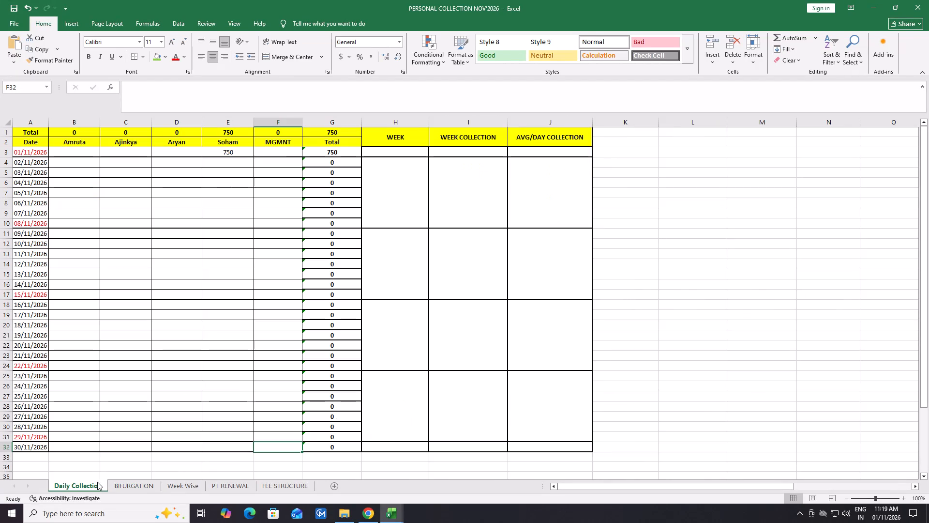
pyautogui.click(708, 254)
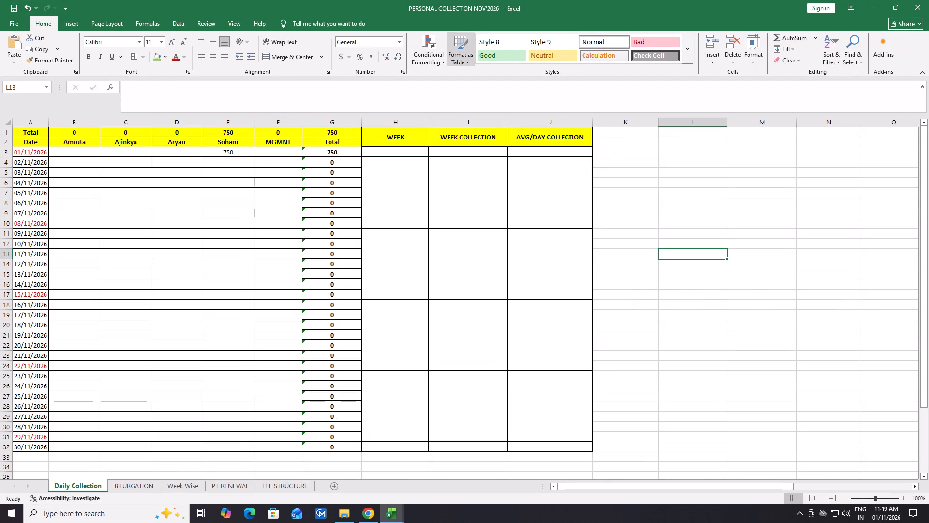
pyautogui.doubleClick(329, 150)
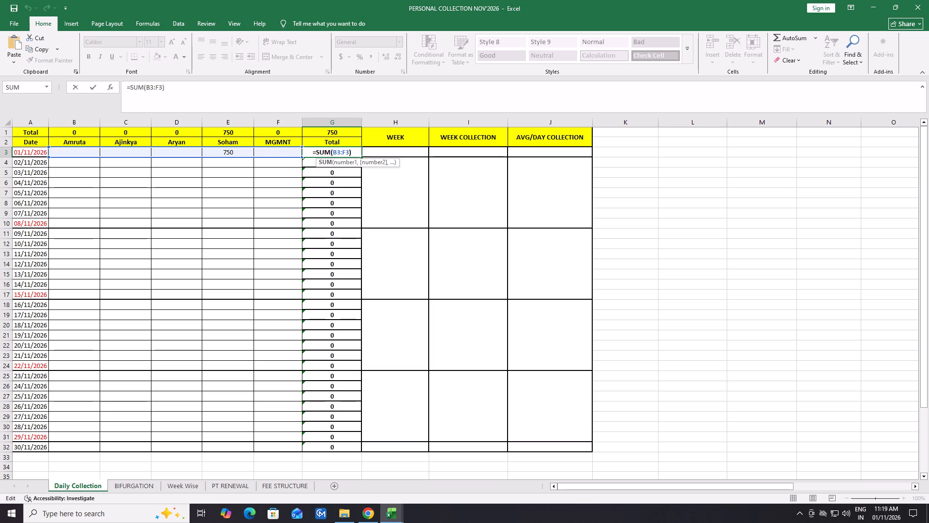
pyautogui.click(698, 273)
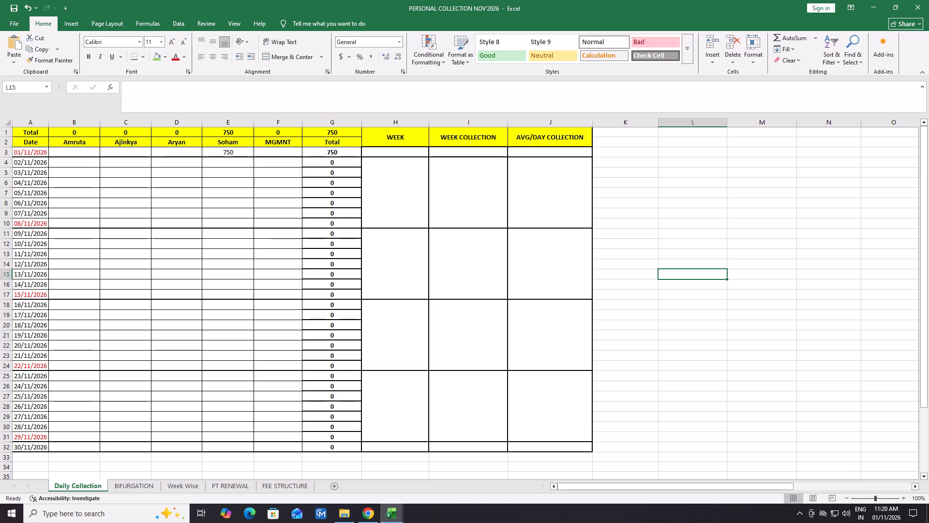
pyautogui.doubleClick(319, 155)
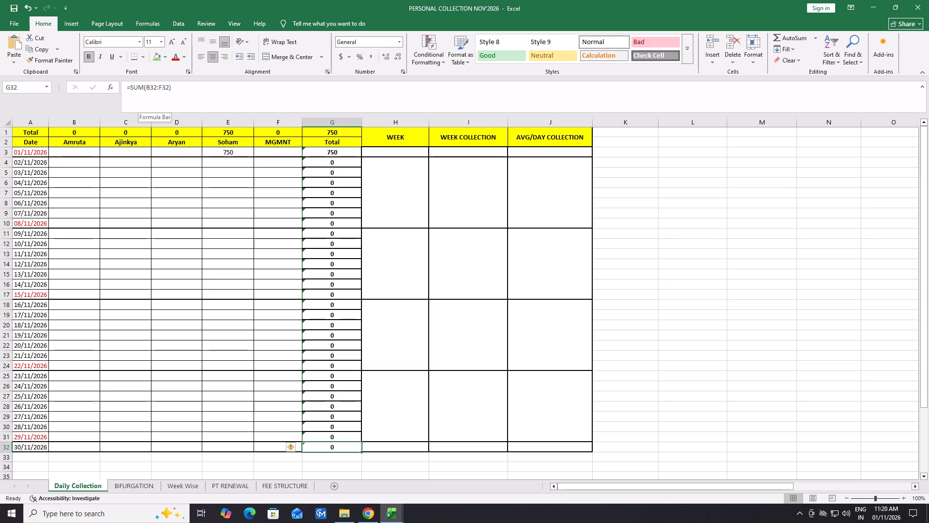
pyautogui.click(761, 230)
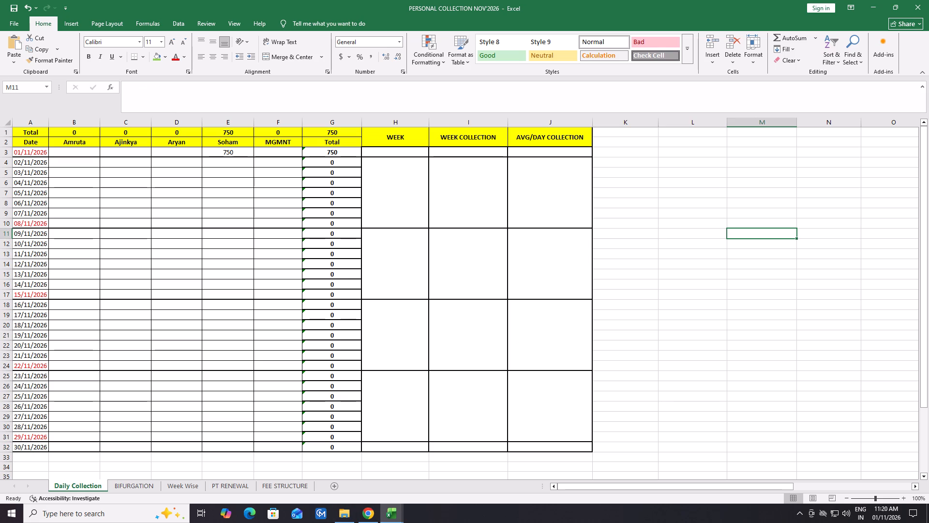
pyautogui.click(322, 154)
pyautogui.click(674, 234)
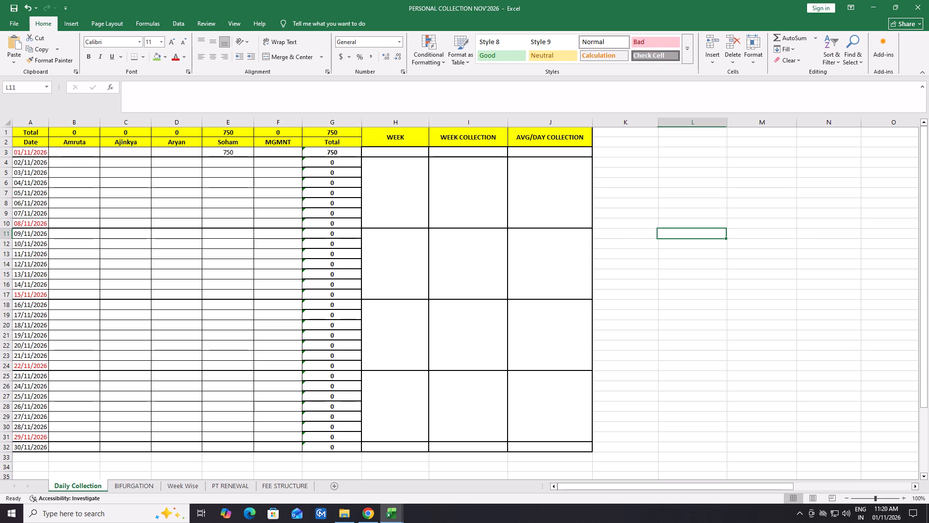
pyautogui.click(329, 159)
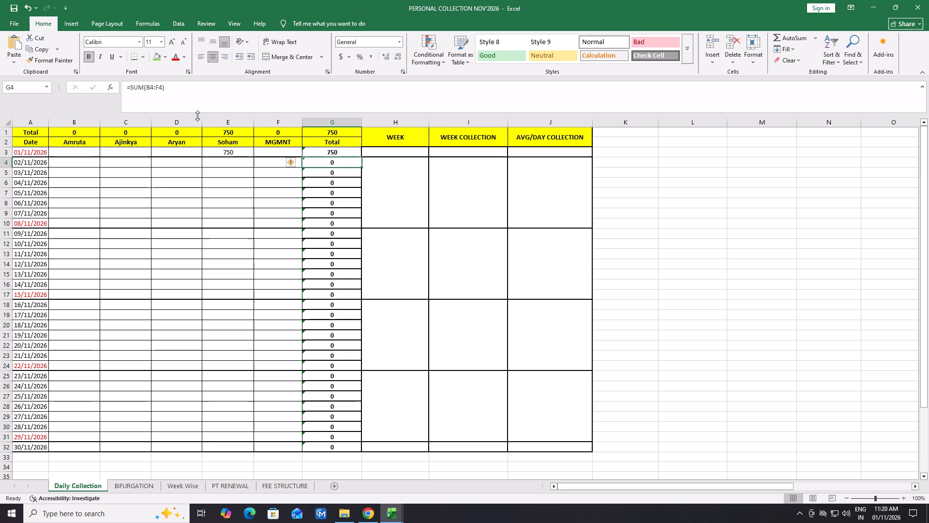
pyautogui.doubleClick(190, 93)
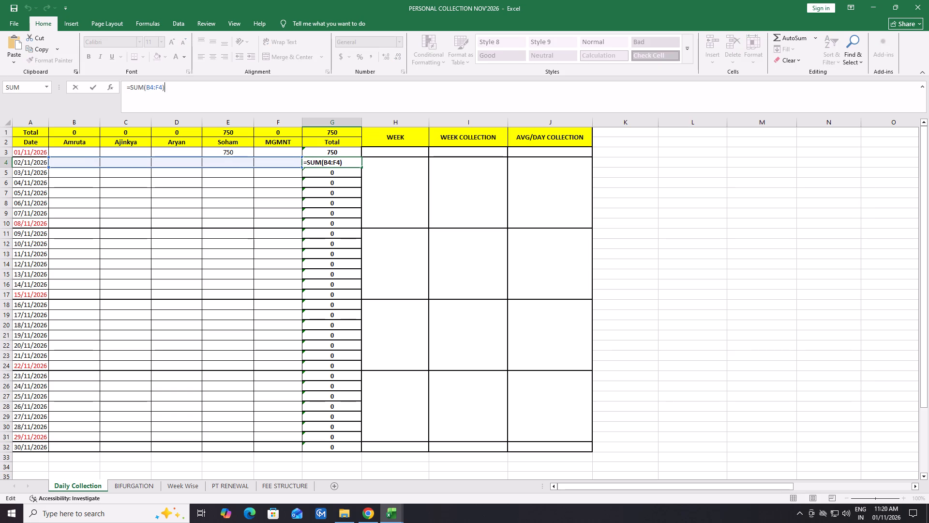
pyautogui.press('Return')
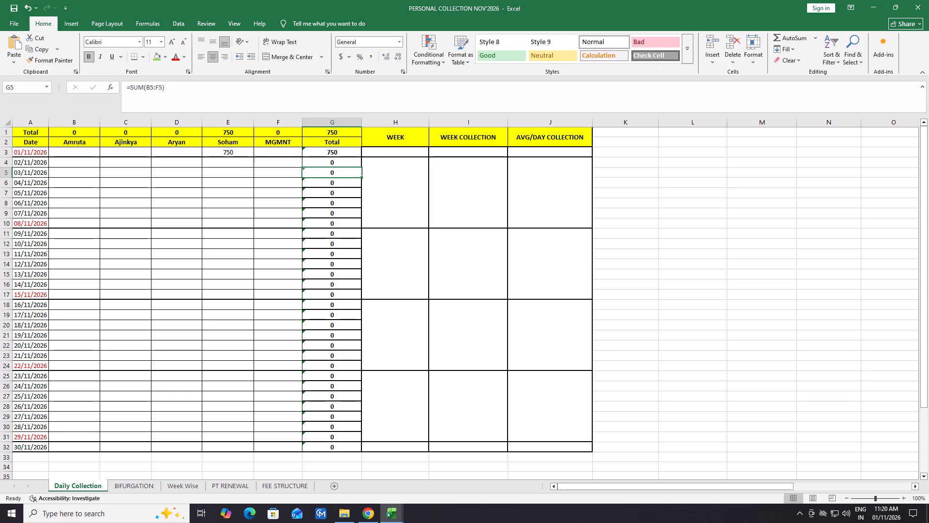
# Check the row ranges of the column total formulas for MGMNT, Soham, Aryan, Ajinkya and Amruta in row 1.
pyautogui.doubleClick(287, 128)
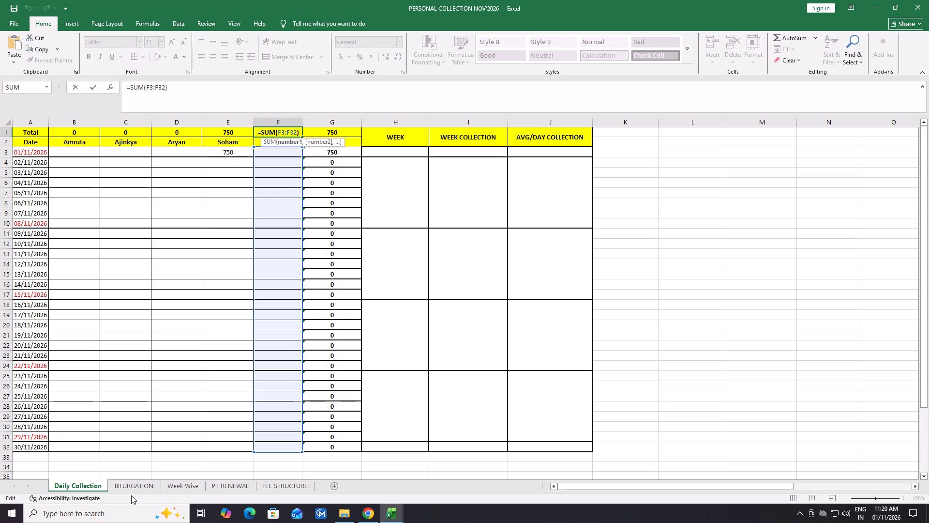
pyautogui.click(232, 121)
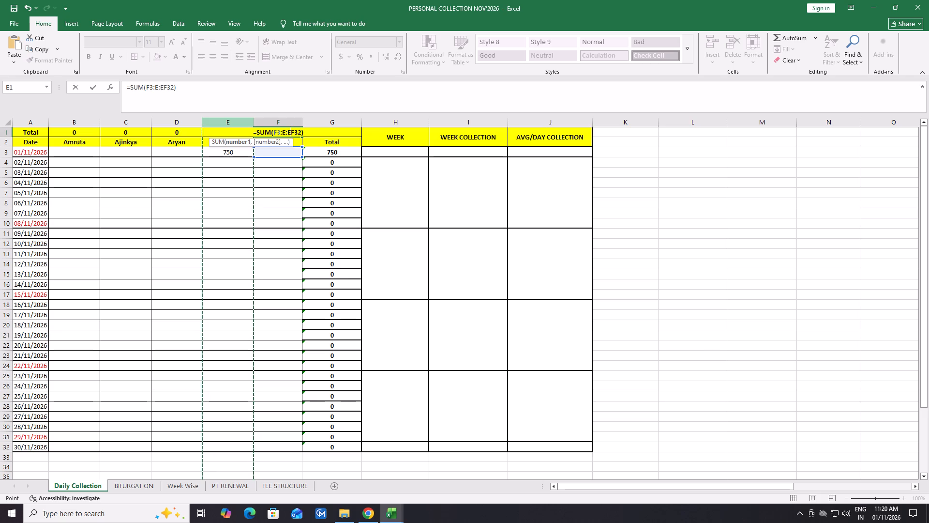
pyautogui.click(24, 3)
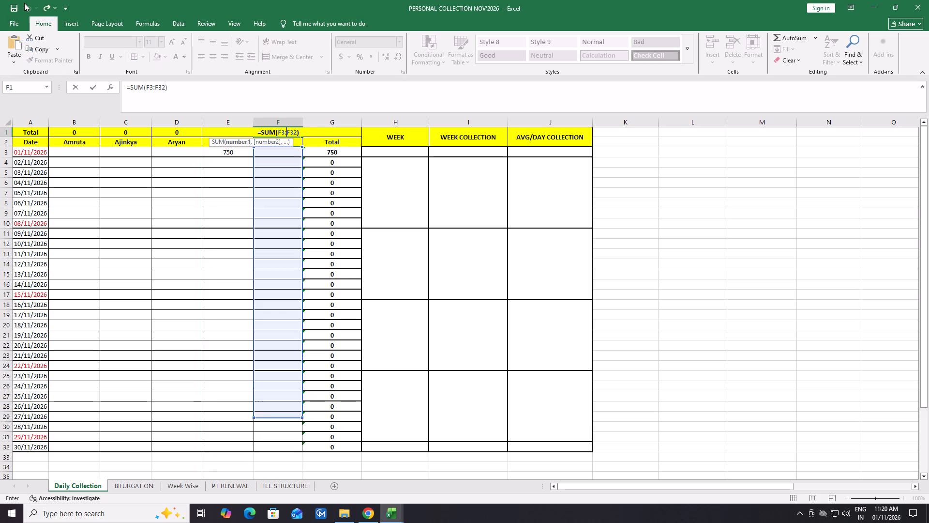
pyautogui.press('Return')
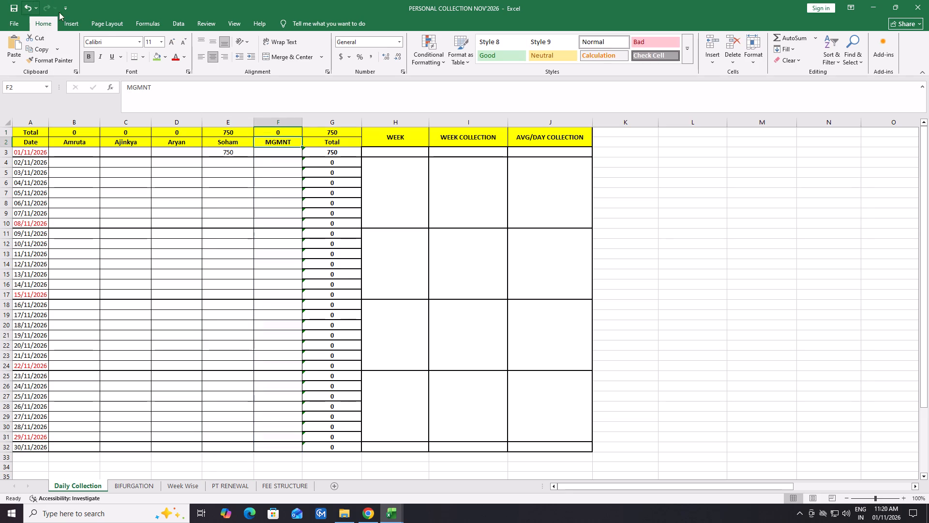
pyautogui.click(286, 201)
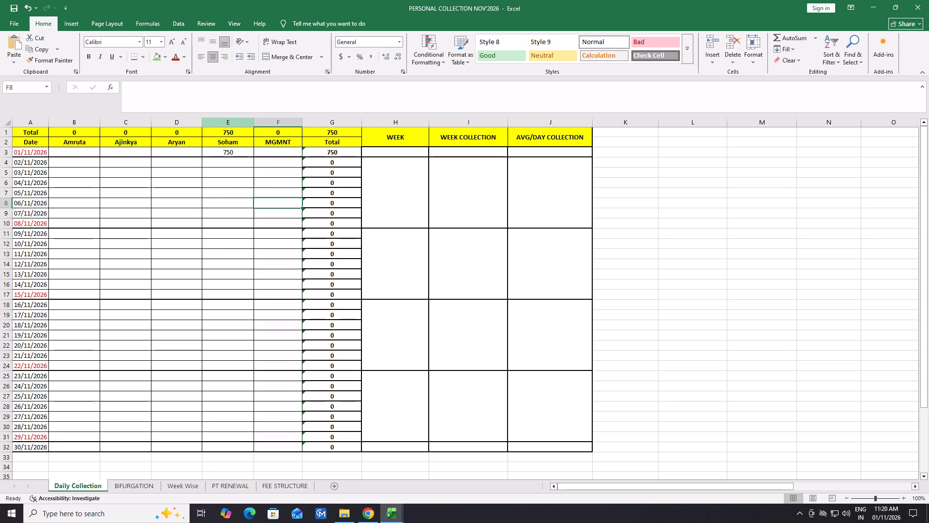
pyautogui.click(230, 124)
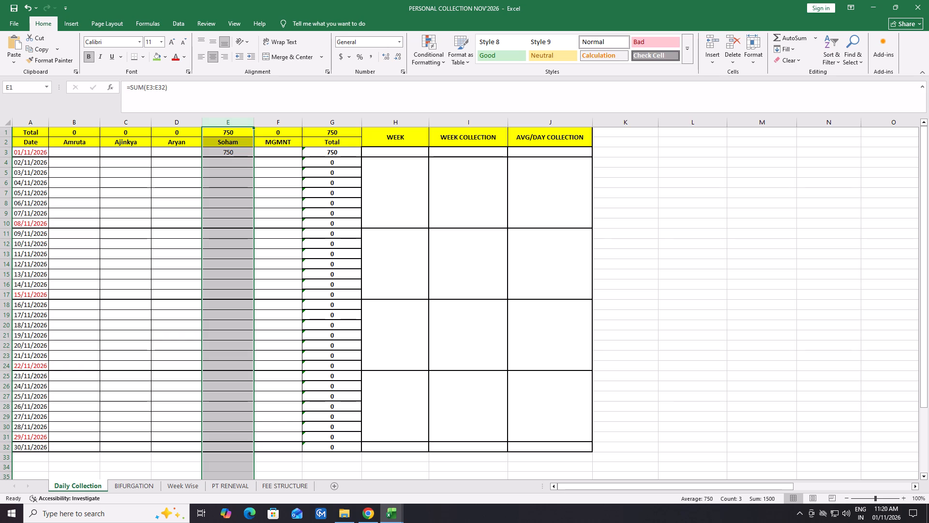
pyautogui.click(690, 254)
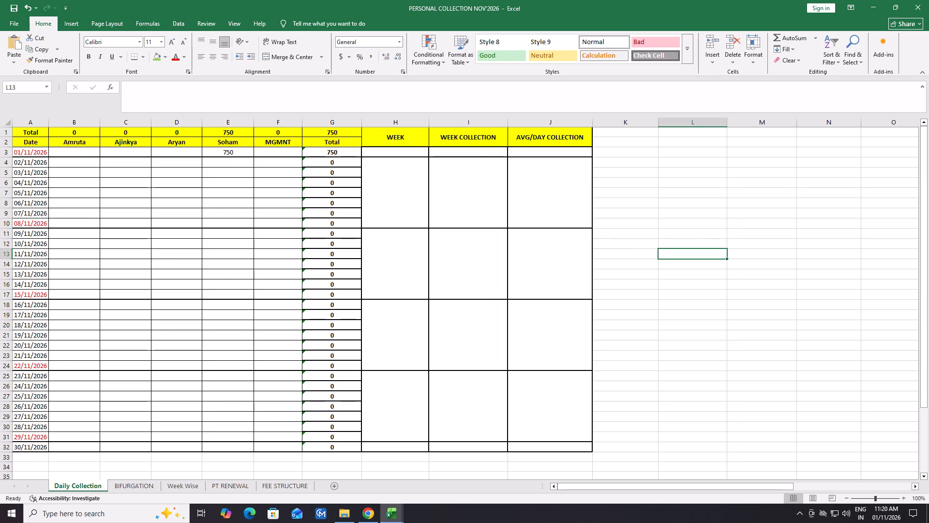
pyautogui.click(232, 130)
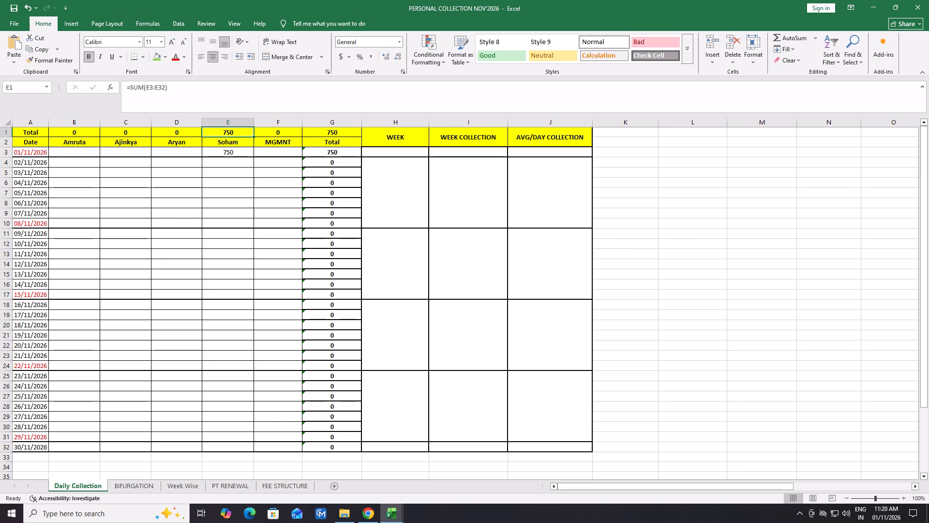
pyautogui.click(169, 136)
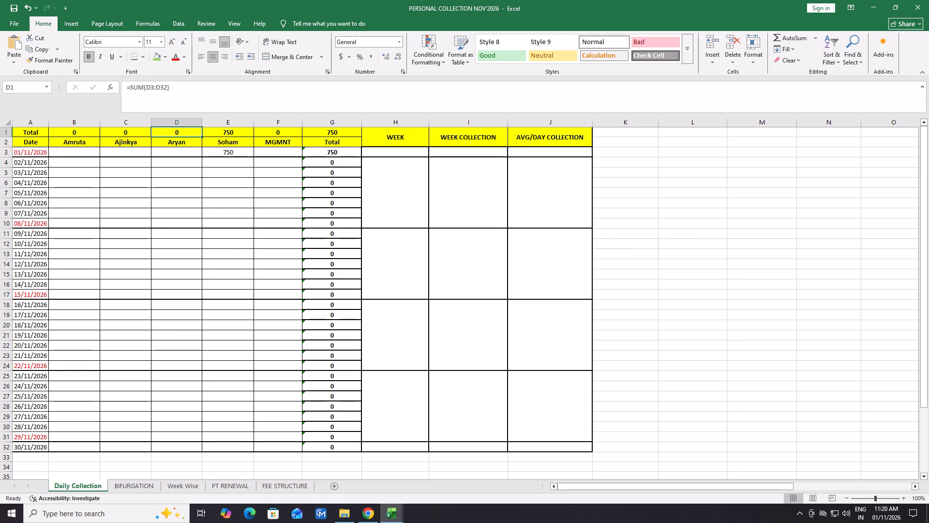
pyautogui.click(135, 134)
pyautogui.click(79, 135)
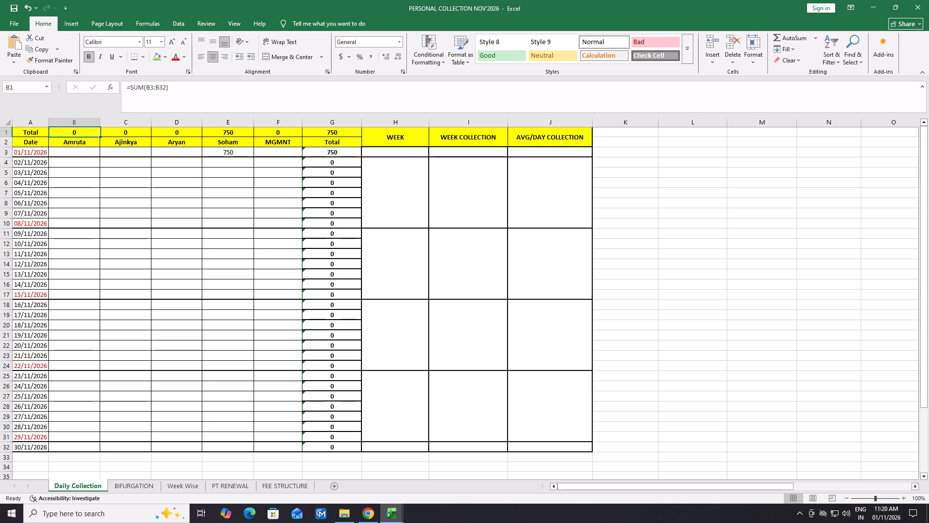
# Examine the Daily Collection sheet's WEEK and WEEK COLLECTION blocks alongside the Projection Vs Collection Report on the Week Wise sheet.
pyautogui.click(412, 195)
pyautogui.doubleClick(479, 199)
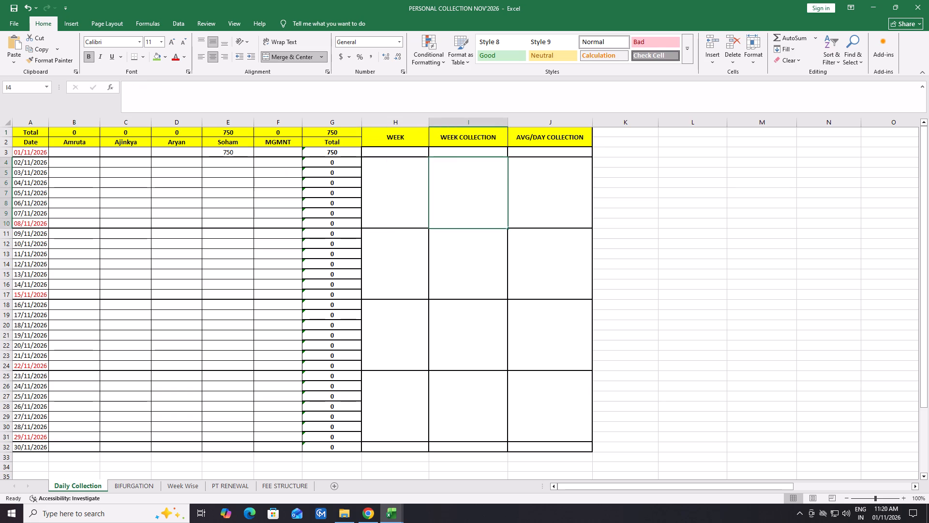
pyautogui.click(405, 151)
pyautogui.click(483, 183)
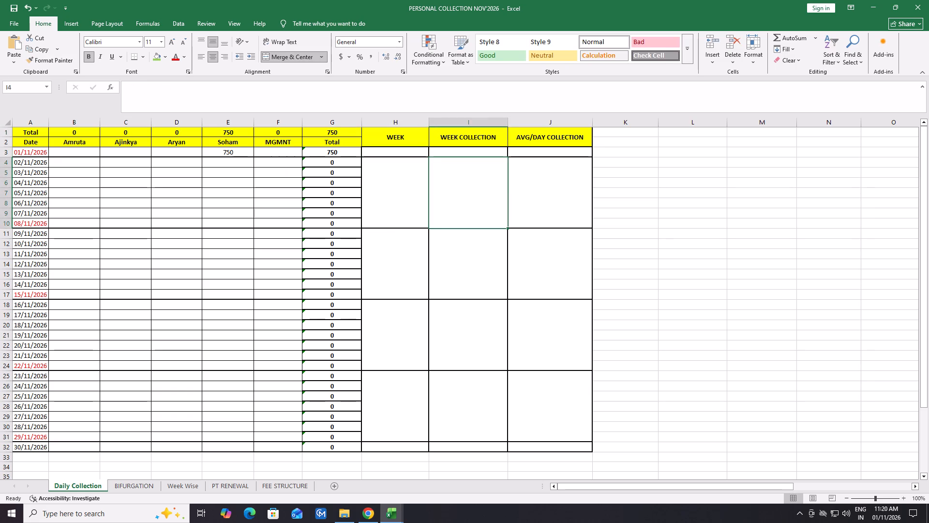
pyautogui.click(407, 153)
pyautogui.doubleClick(472, 179)
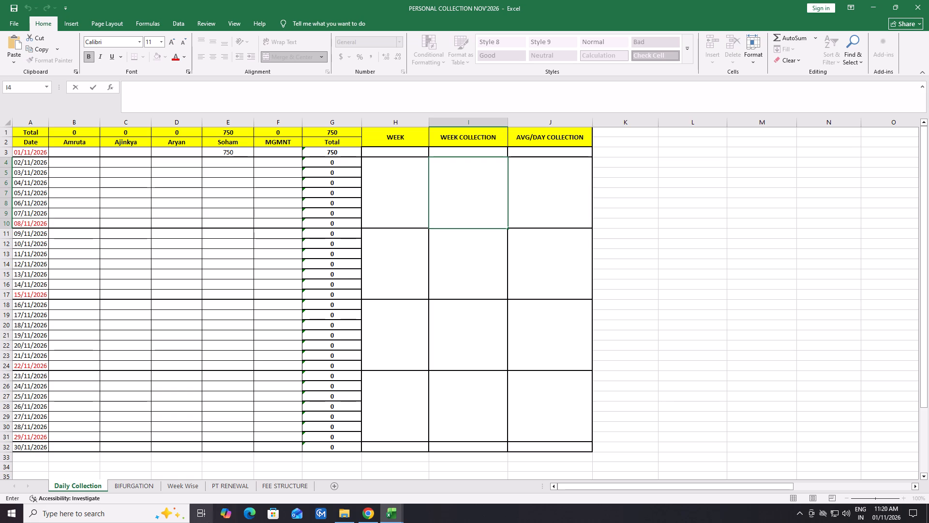
pyautogui.doubleClick(195, 487)
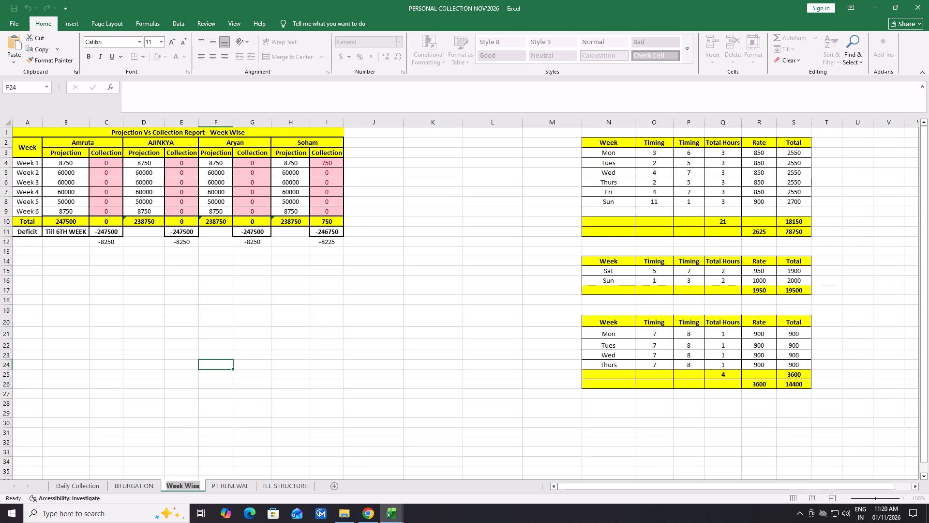
pyautogui.click(360, 360)
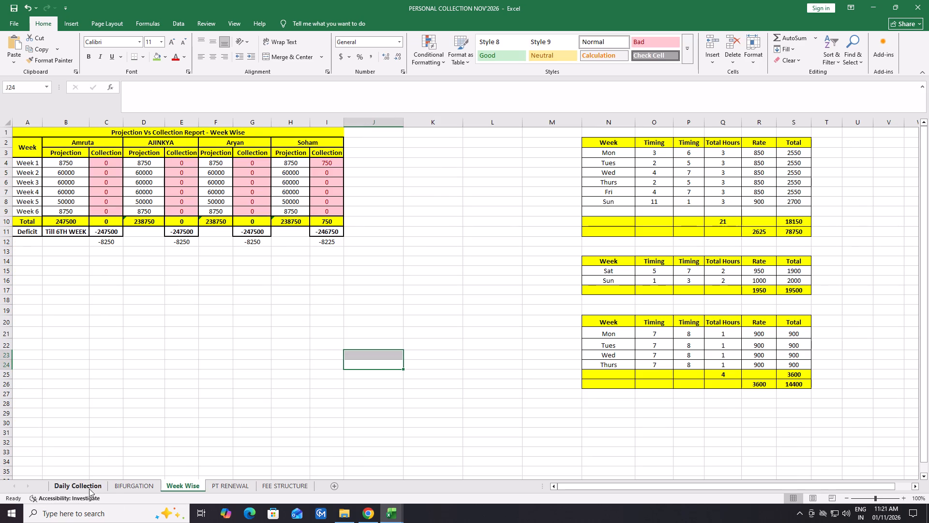
pyautogui.doubleClick(88, 488)
pyautogui.click(644, 366)
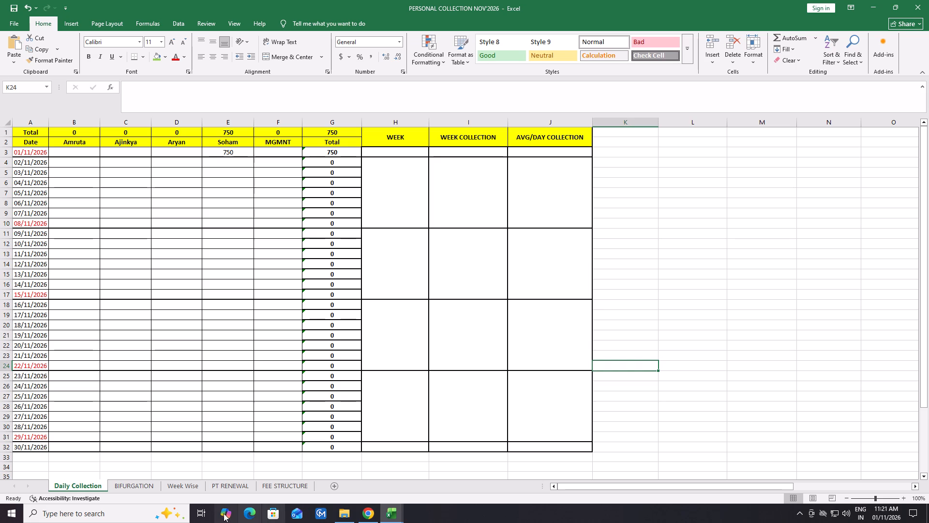
# Make the TOTAL label in cell B27 of the PT RENEWAL sheet bold.
pyautogui.click(222, 489)
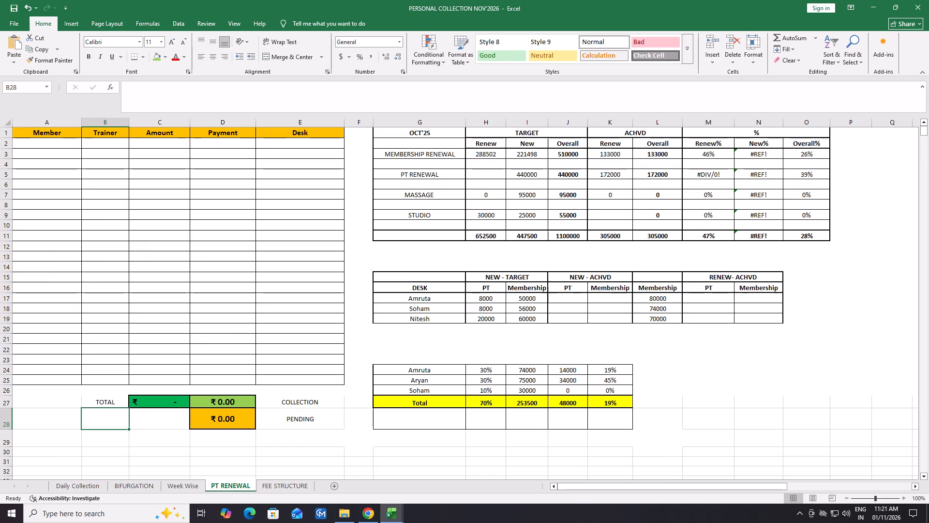
pyautogui.click(129, 436)
pyautogui.click(165, 450)
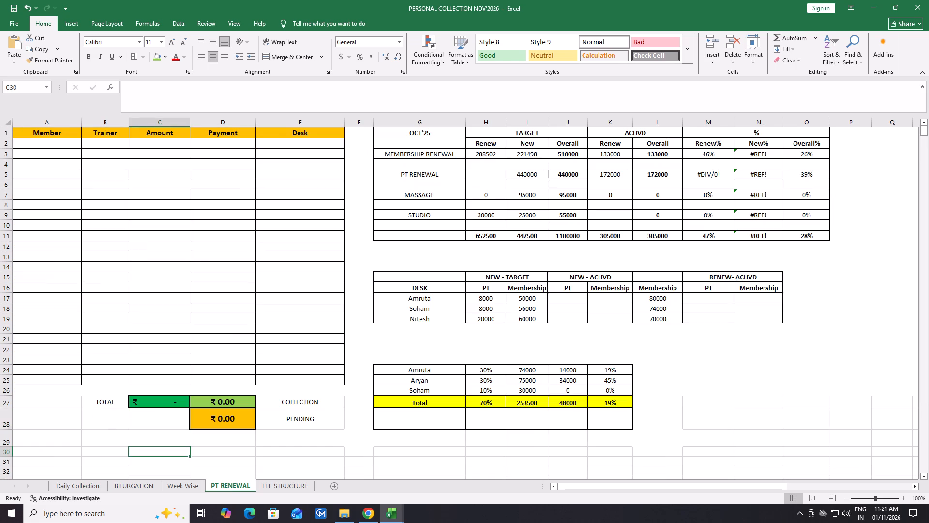
pyautogui.click(141, 414)
pyautogui.doubleClick(105, 403)
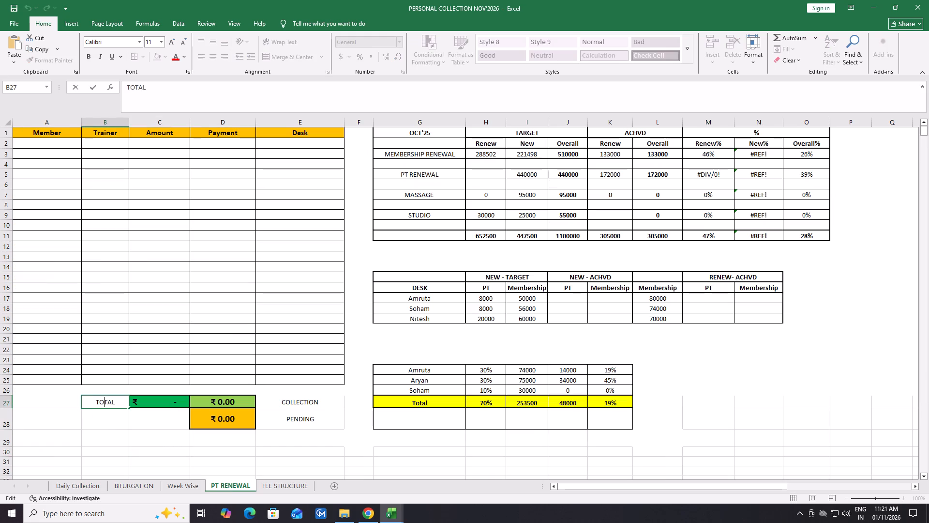
pyautogui.click(84, 441)
pyautogui.doubleClick(111, 403)
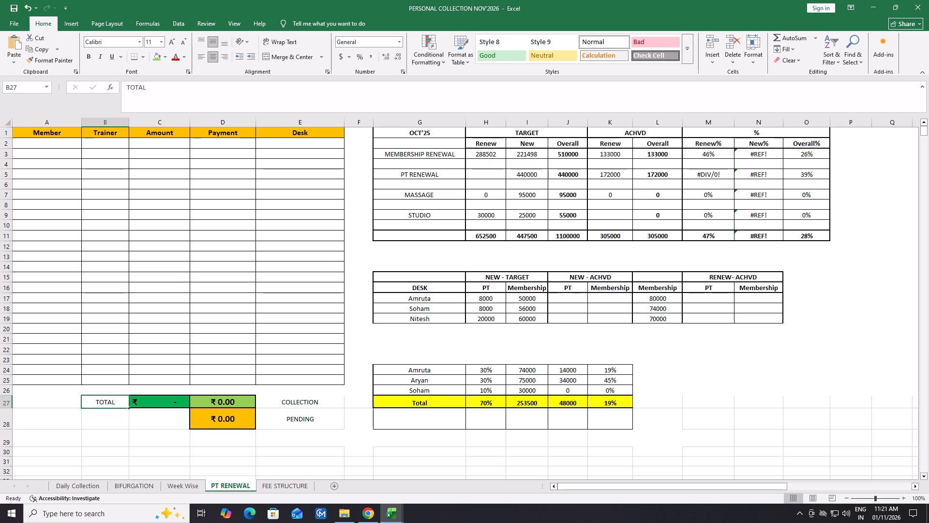
pyautogui.click(154, 446)
pyautogui.click(112, 397)
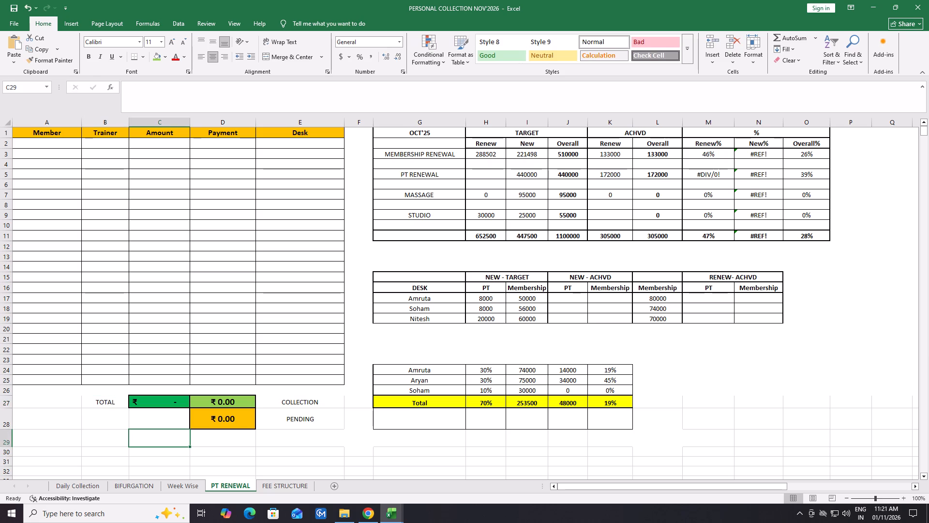
pyautogui.click(89, 53)
pyautogui.click(170, 463)
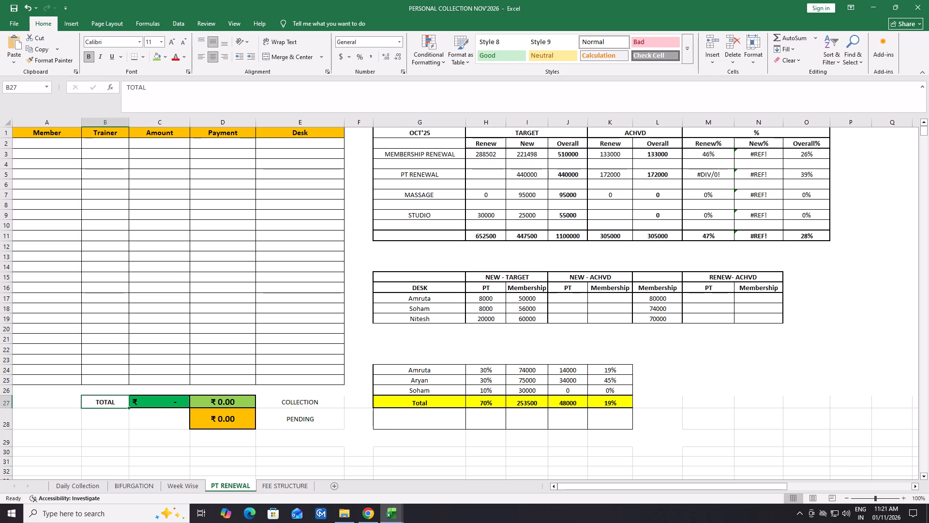
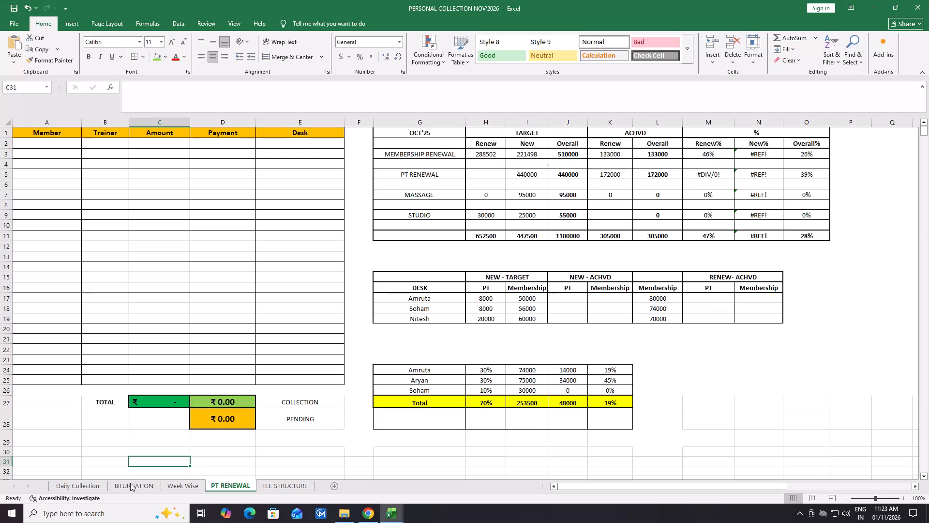
# Review the staff entries in the 01/11/2026 row of the Daily Collection sheet.
pyautogui.click(95, 486)
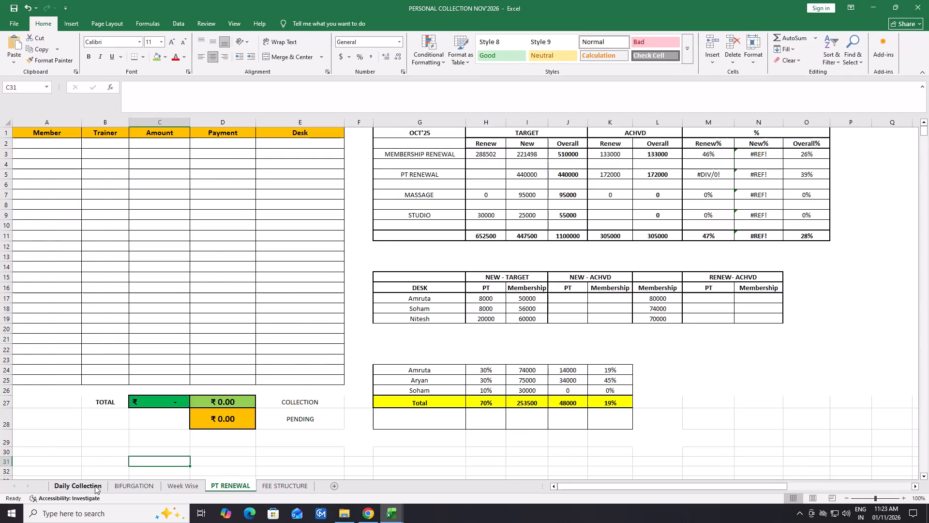
pyautogui.click(233, 151)
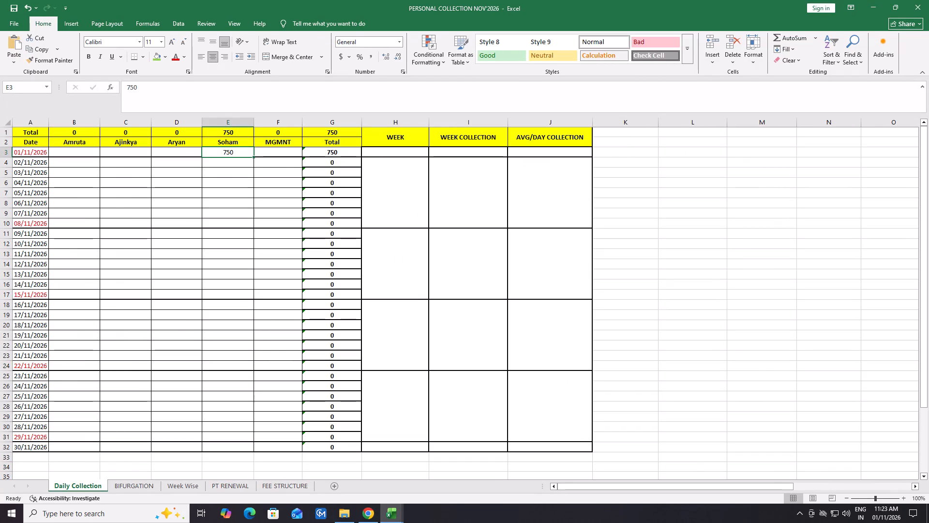
pyautogui.click(192, 154)
pyautogui.click(121, 159)
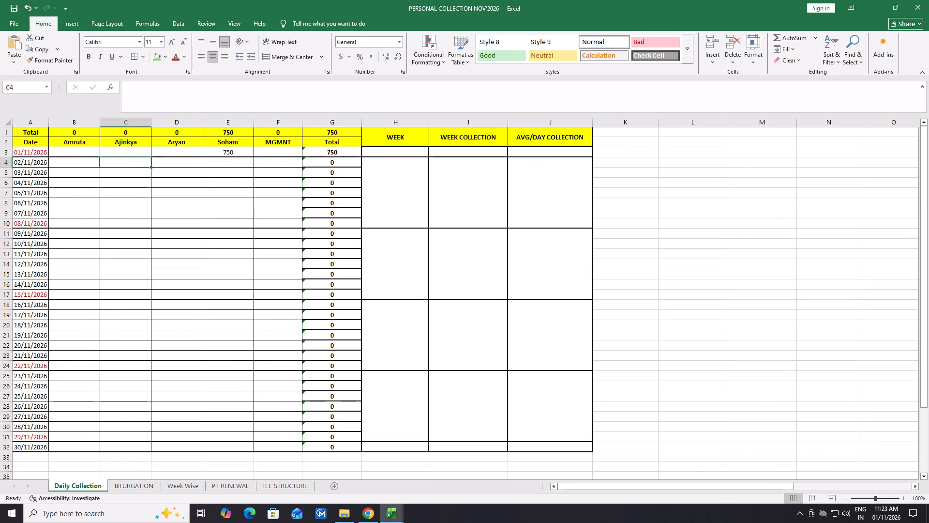
pyautogui.click(85, 154)
pyautogui.click(261, 232)
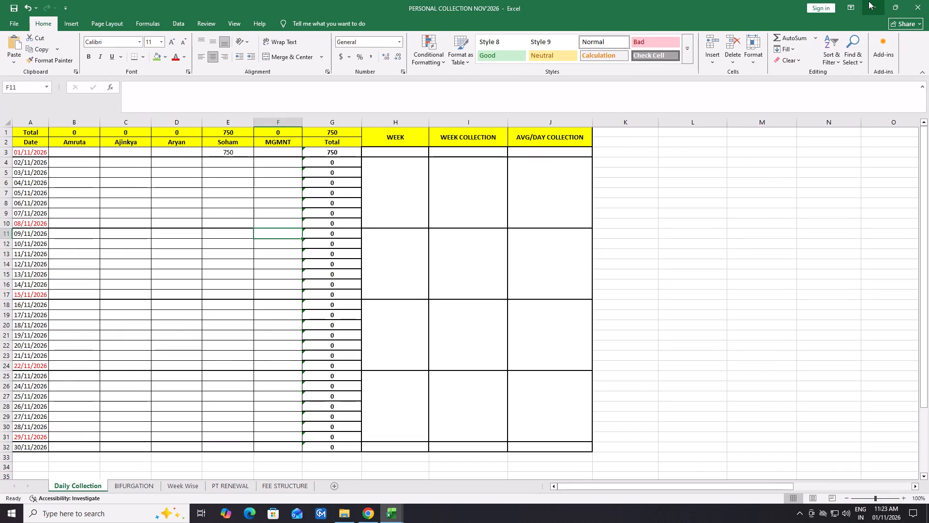
# Close the PERSONAL COLLECTION OCT'2026 workbook, saving its changes.
pyautogui.click(869, 1)
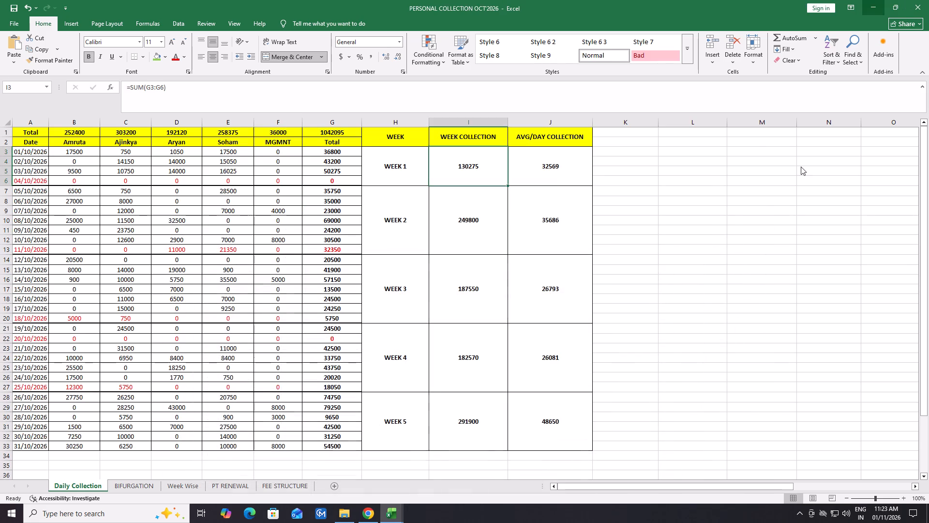
pyautogui.click(716, 338)
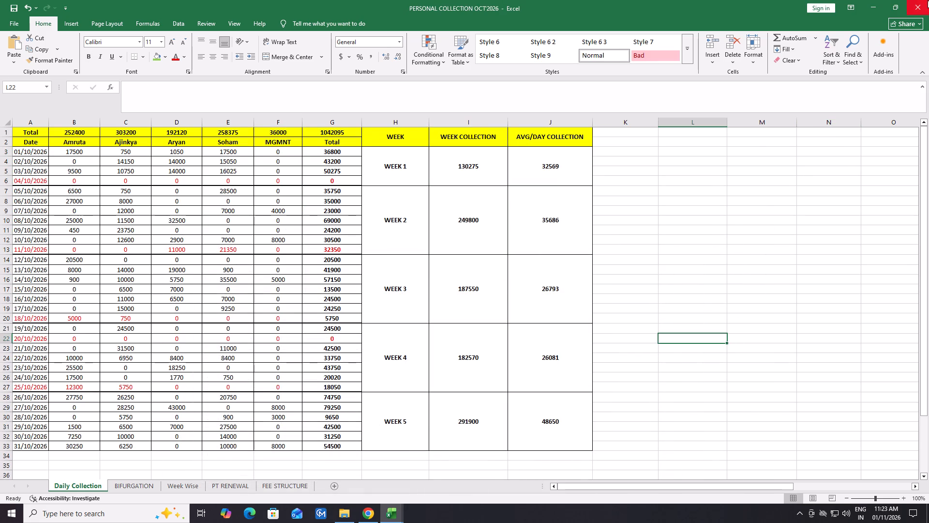
pyautogui.click(927, 0)
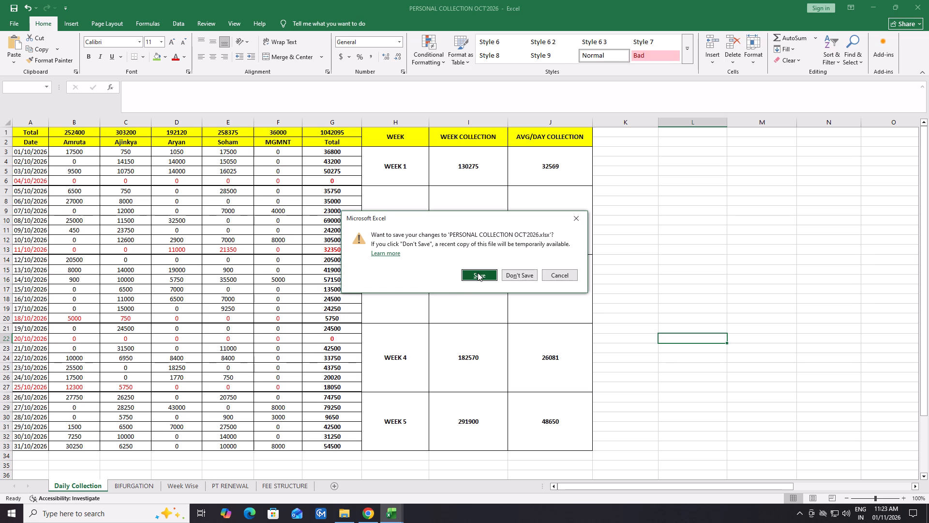
pyautogui.click(478, 273)
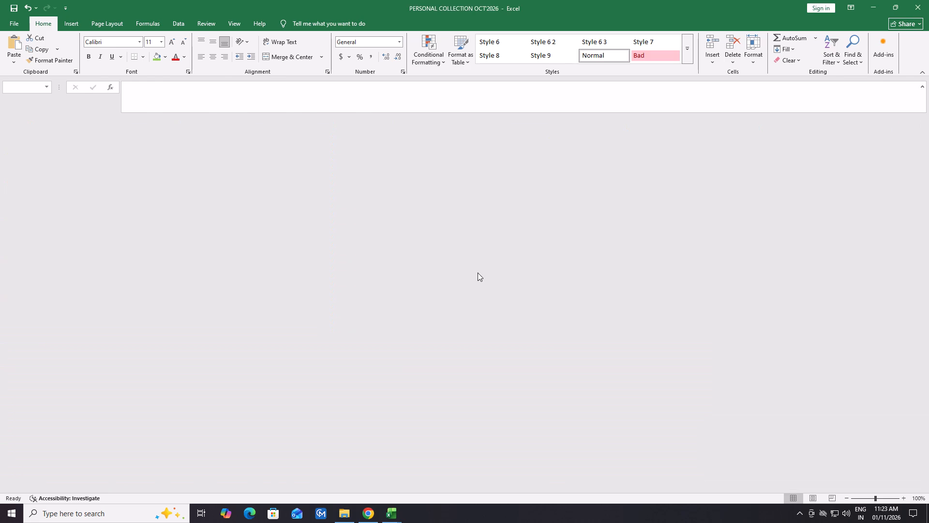
# Return to the PERSONAL COLLECTION NOV'2026 workbook and check the Total column formulas for 02/11/2026, 03/11/2026 and 05/11/2026.
pyautogui.click(390, 517)
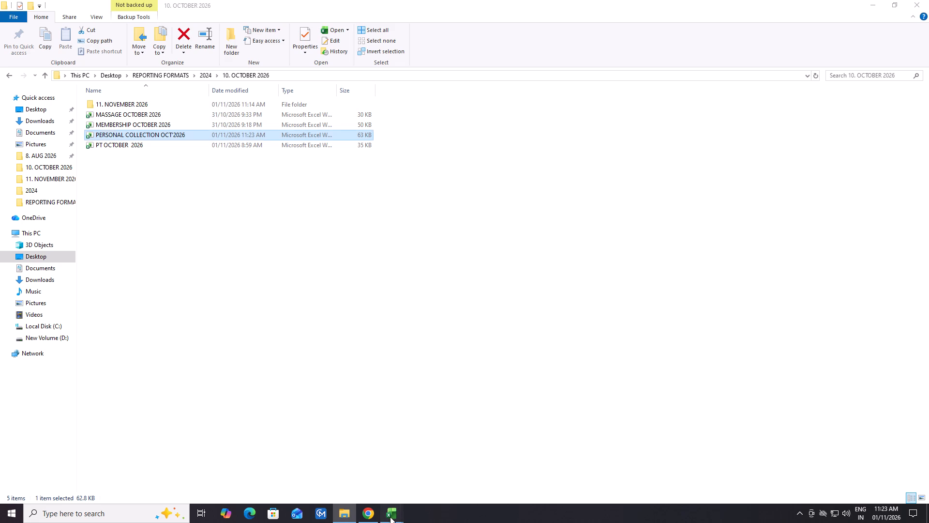
pyautogui.click(483, 483)
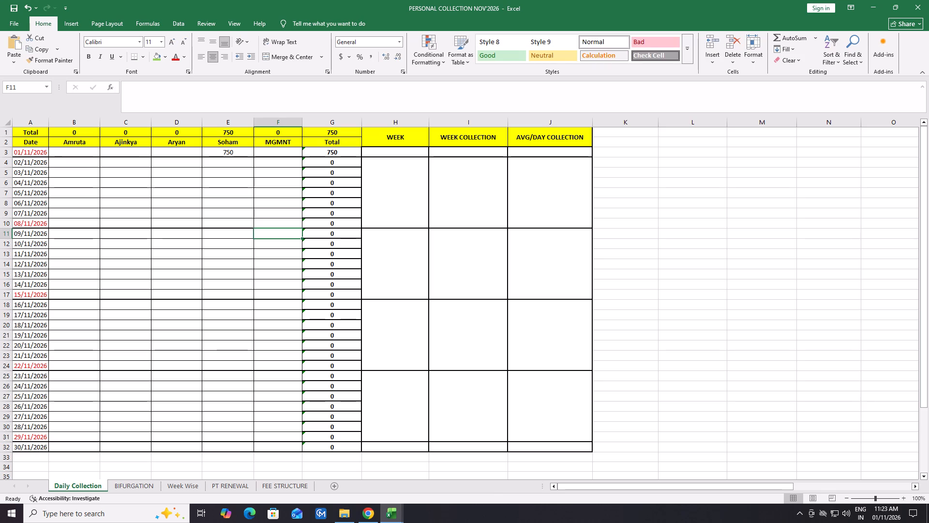
pyautogui.click(626, 406)
pyautogui.click(685, 266)
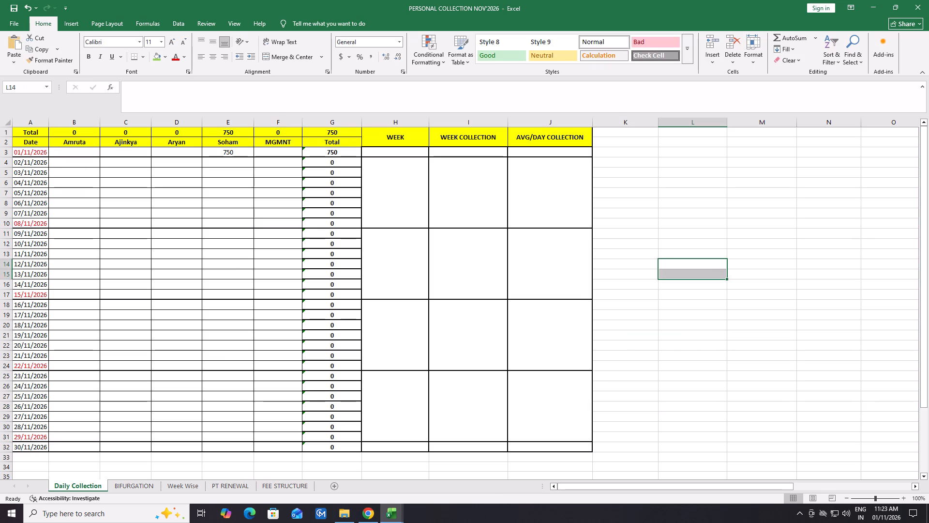
pyautogui.click(341, 166)
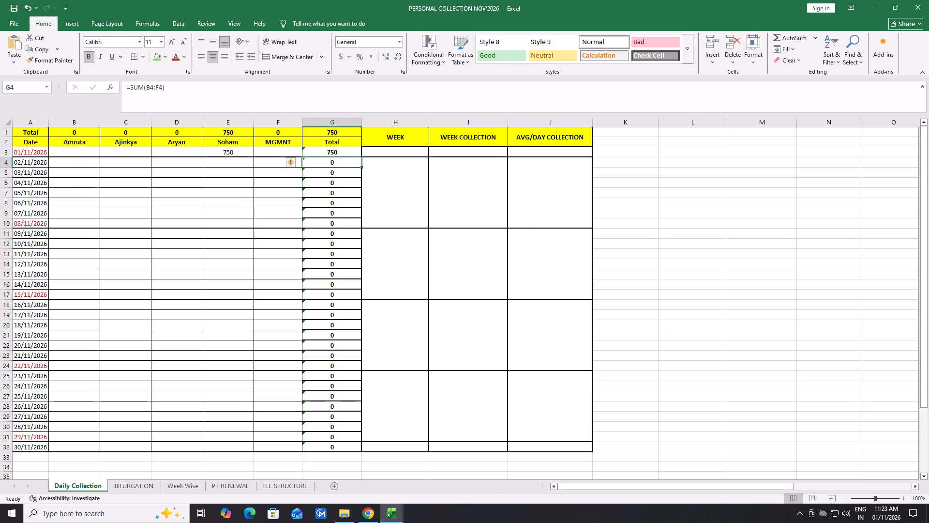
pyautogui.click(345, 173)
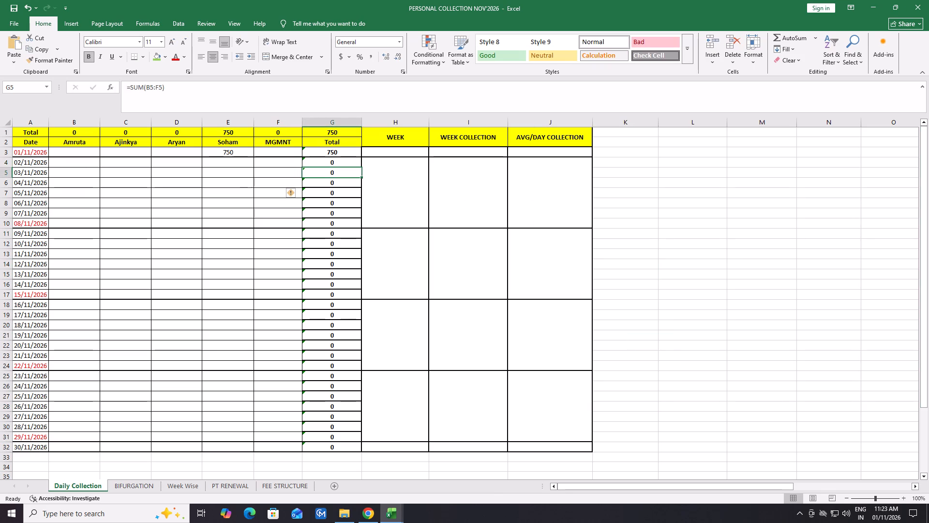
pyautogui.click(352, 189)
pyautogui.click(729, 238)
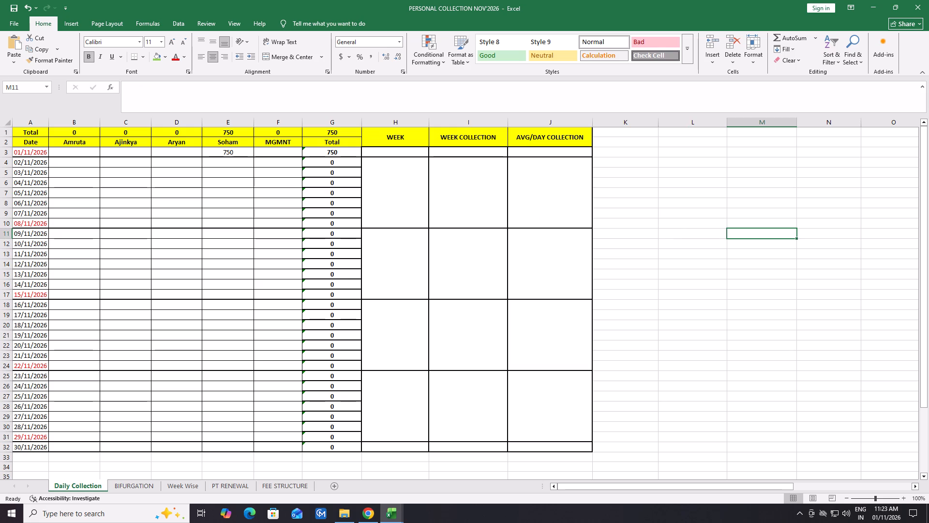
pyautogui.click(347, 193)
pyautogui.click(669, 266)
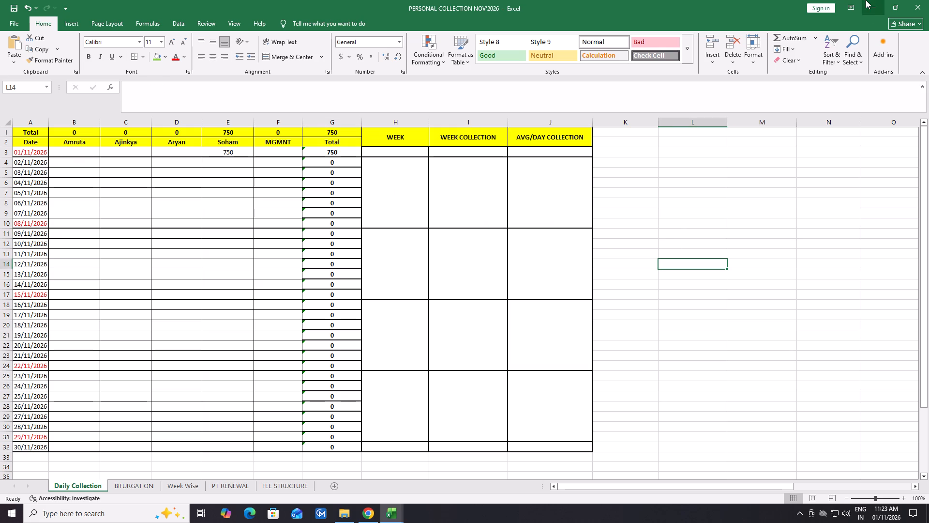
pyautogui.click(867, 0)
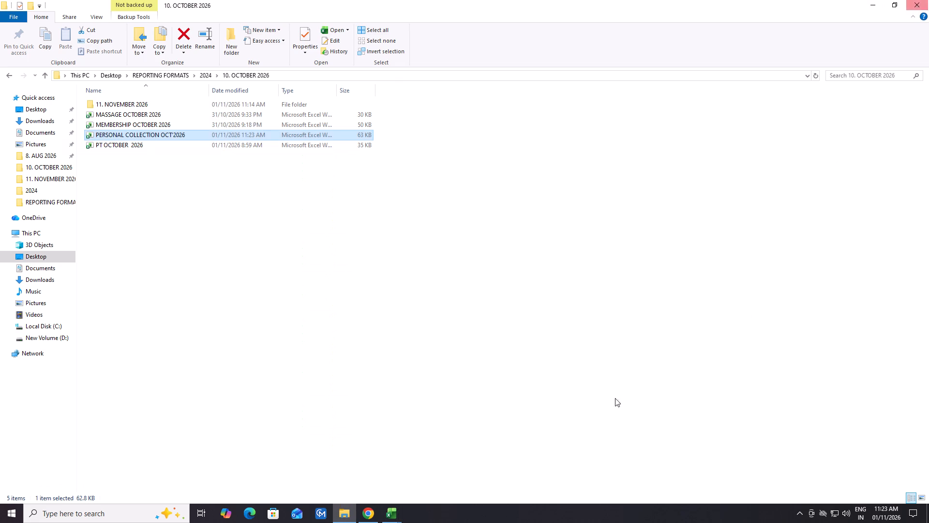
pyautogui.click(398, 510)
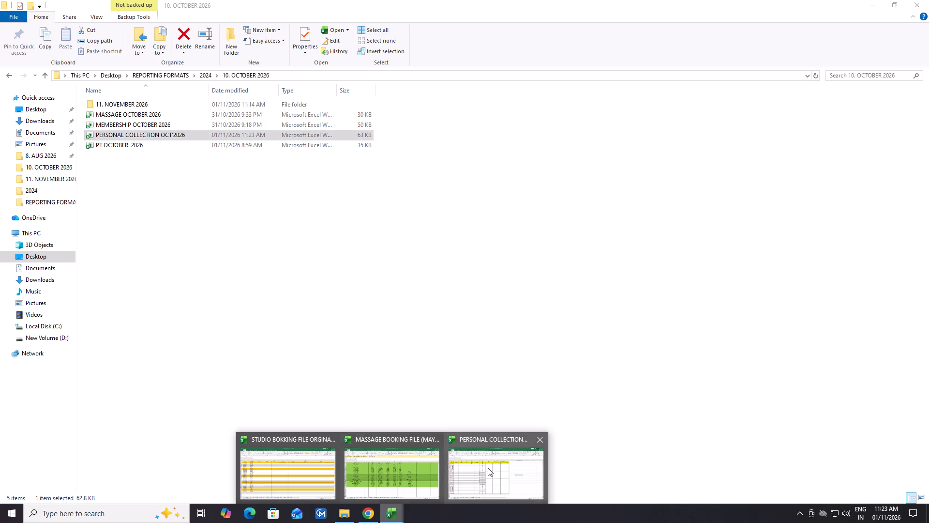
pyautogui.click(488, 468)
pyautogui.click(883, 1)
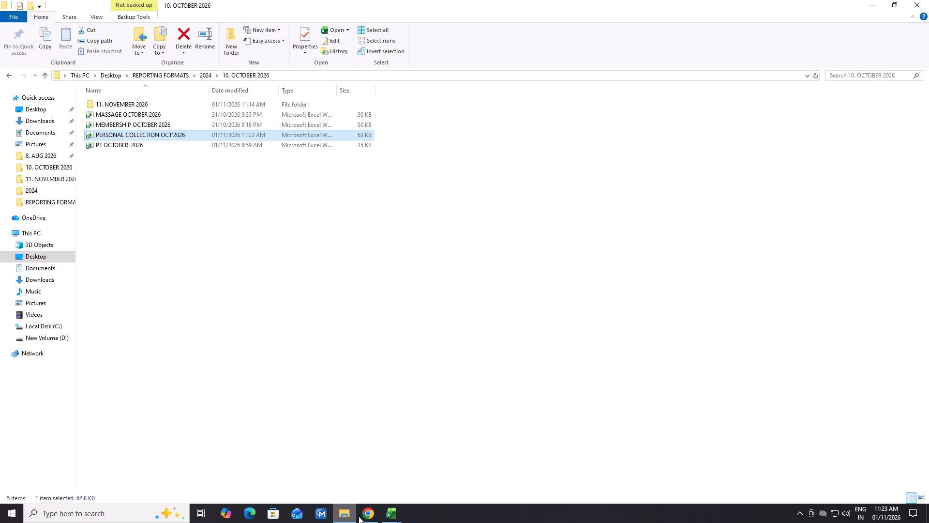
# Switch to Chrome and resume the paused EDM Workout Mix 2026 video on YouTube.
pyautogui.click(361, 517)
pyautogui.doubleClick(509, 303)
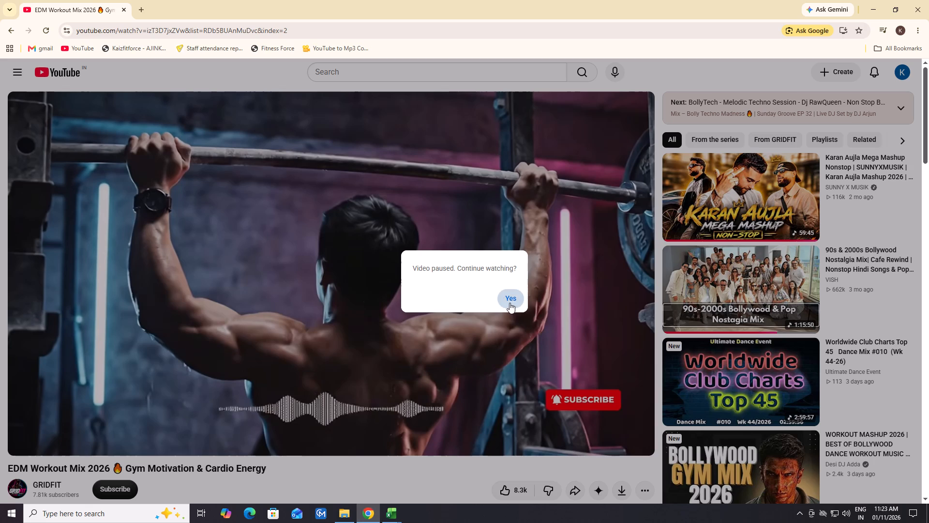
# Look through the suggested music mixes listed alongside the EDM Workout Mix 2026 video.
pyautogui.scroll(-1, 763, 225)
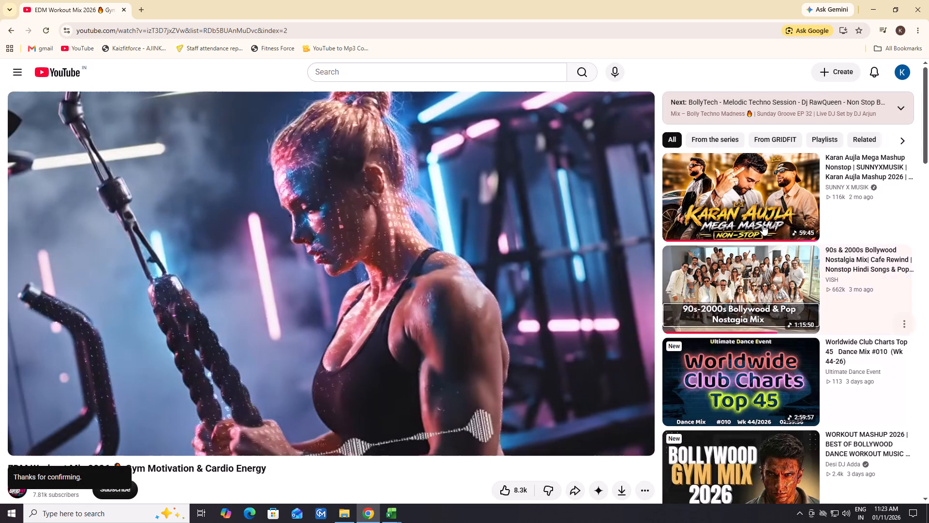
pyautogui.scroll(-1, 763, 225)
pyautogui.scroll(2, 763, 225)
pyautogui.scroll(-8, 763, 225)
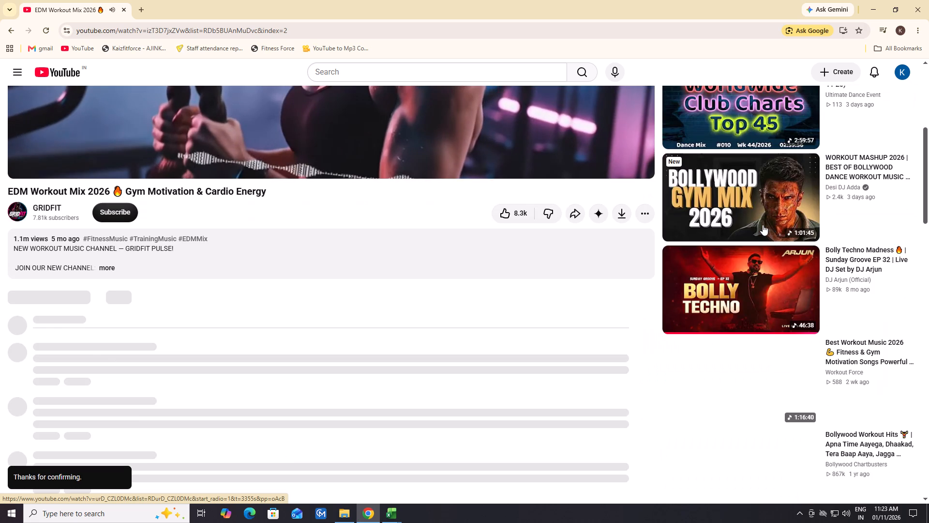
pyautogui.scroll(-2, 723, 308)
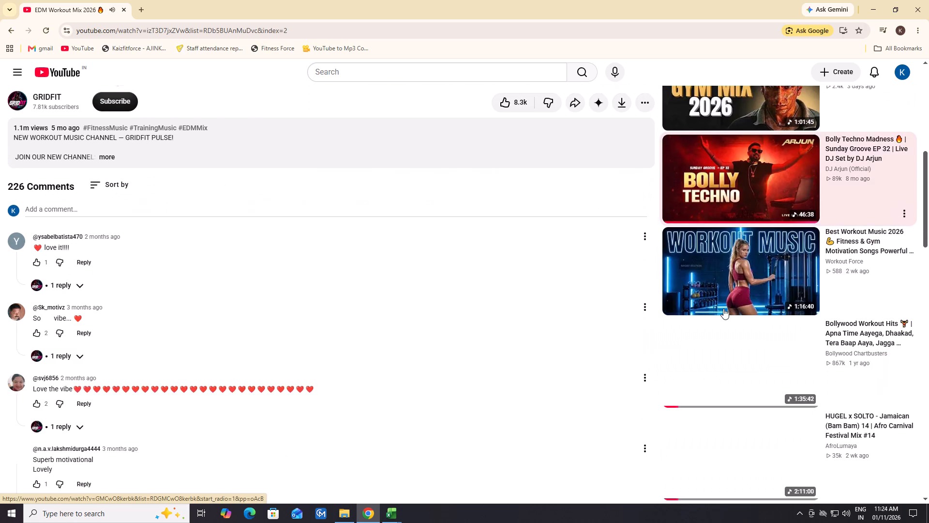
pyautogui.scroll(8, 723, 308)
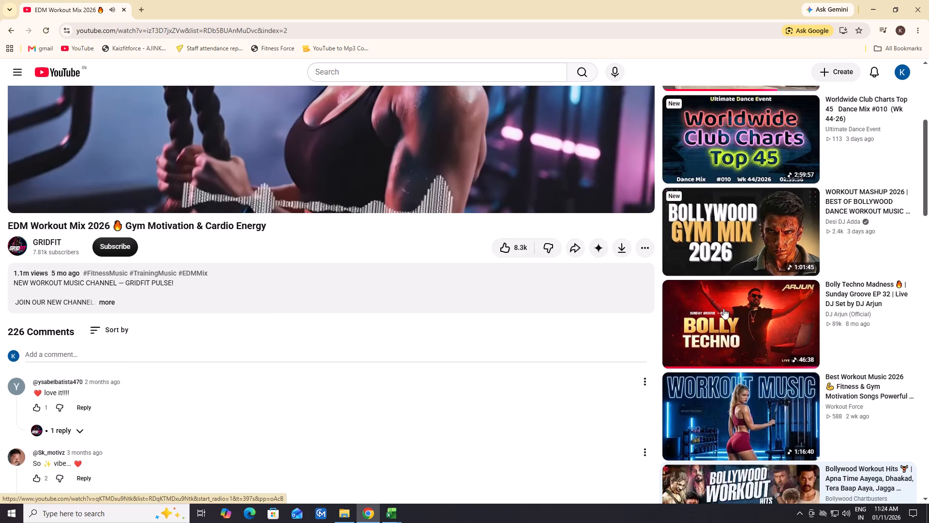
pyautogui.scroll(1, 723, 308)
pyautogui.scroll(-8, 723, 308)
pyautogui.scroll(12, 723, 308)
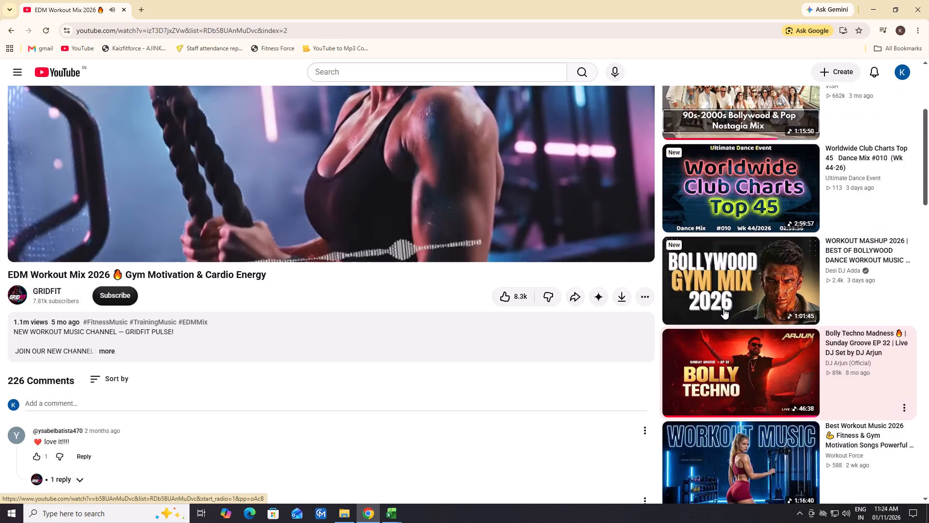
# Search YouTube for "arijit singh mashup", play the Arijit Singh Mashup 2024 Nonstop Jukebox video, and clear the search text.
pyautogui.click(377, 74)
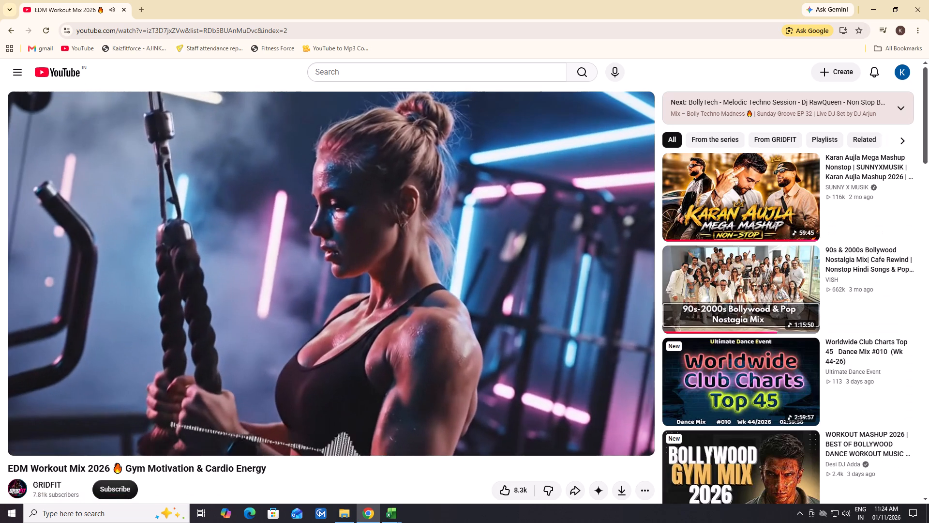
pyautogui.write('AR')
pyautogui.write('JIT SING MAS')
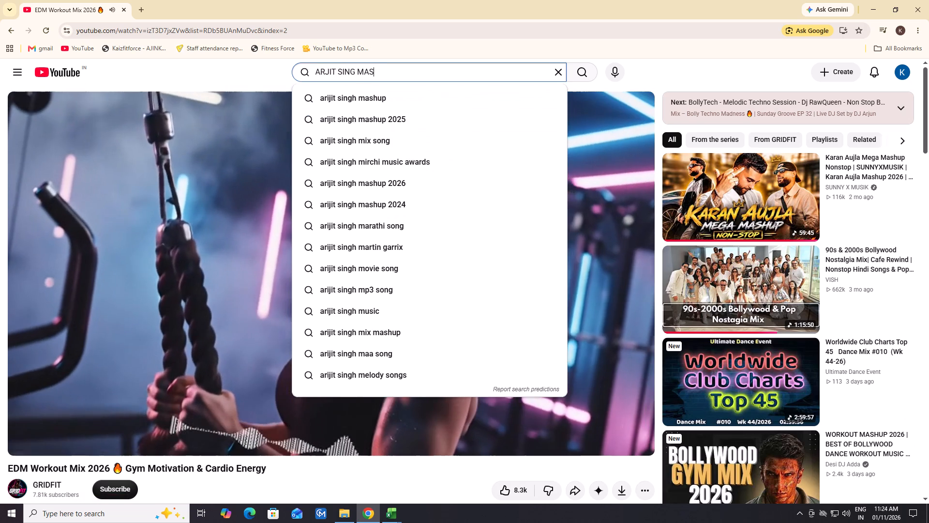
pyautogui.press('Down')
pyautogui.press('Return')
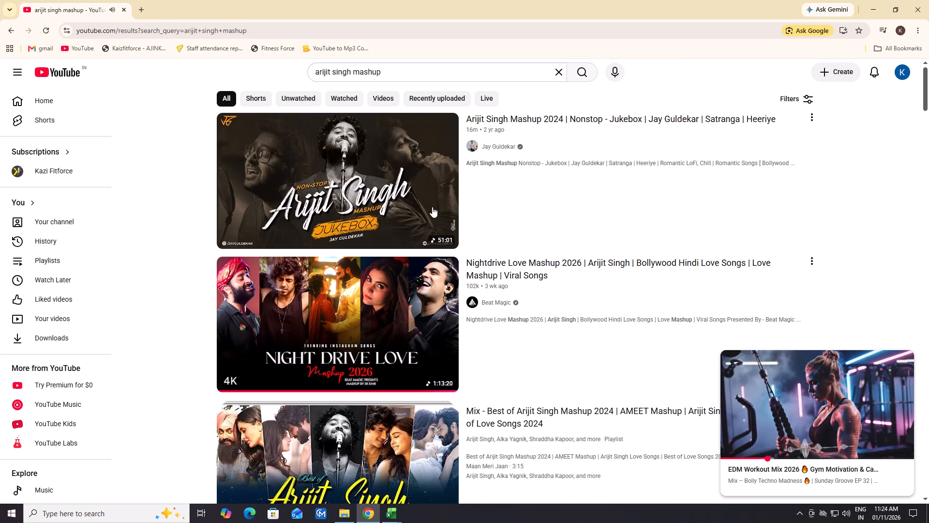
pyautogui.click(405, 222)
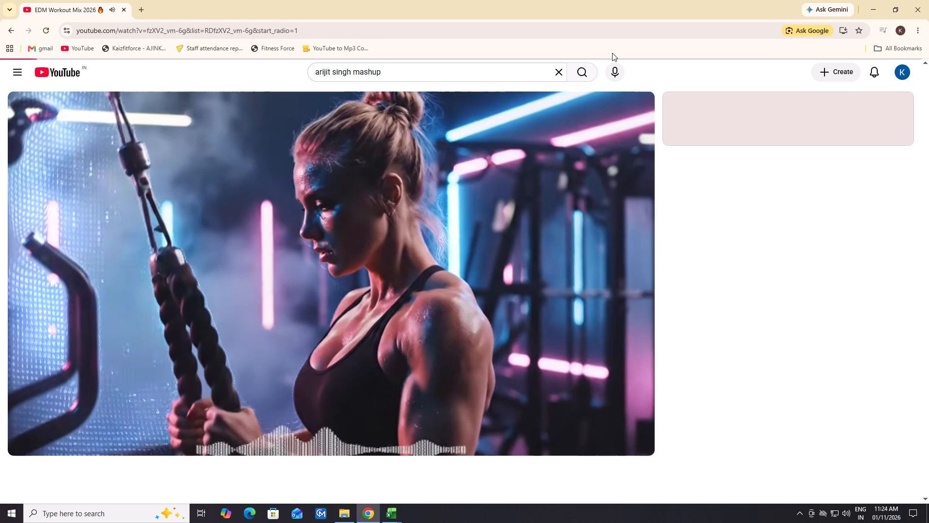
pyautogui.doubleClick(560, 69)
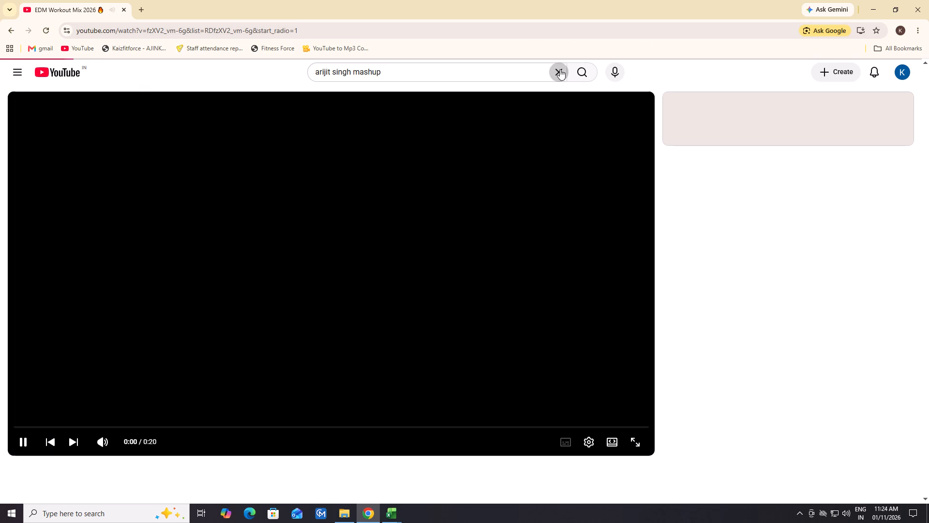